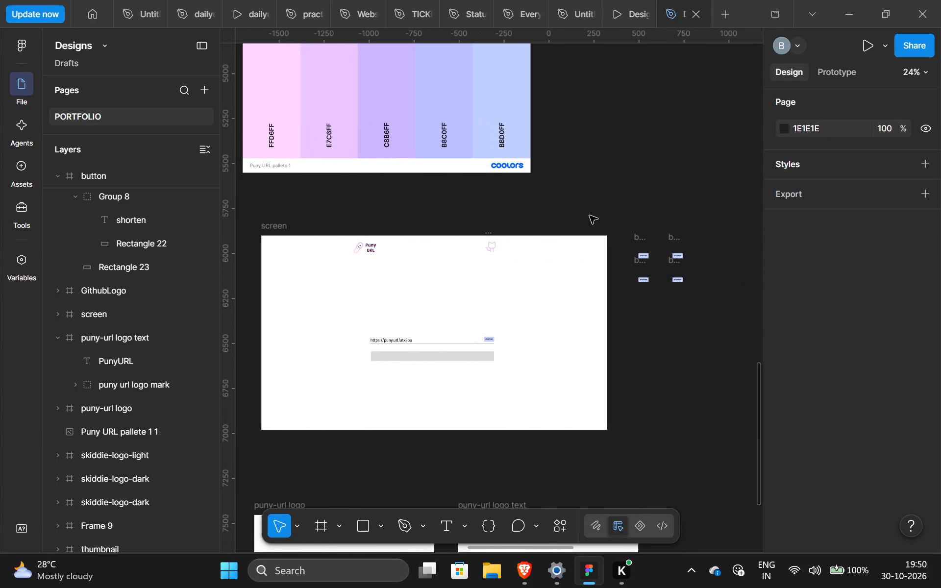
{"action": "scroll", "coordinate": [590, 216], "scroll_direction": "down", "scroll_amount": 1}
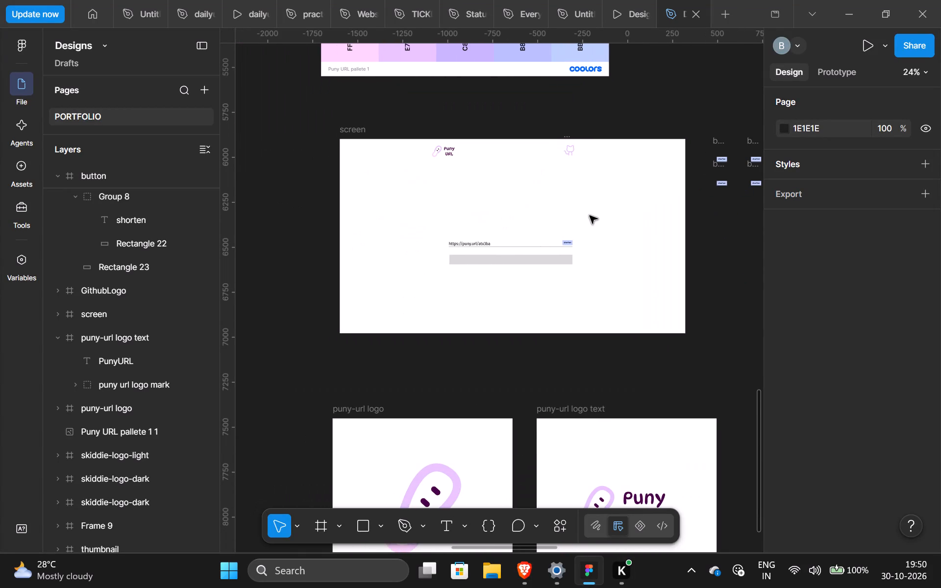
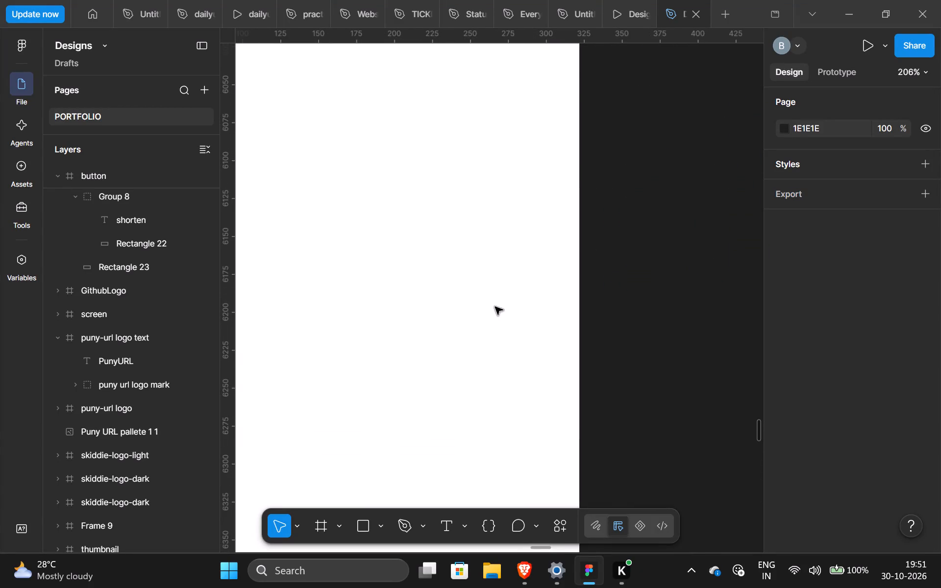
Convert the second raised shorten button's frame, the 100 × 100 one at X 665, Y 5962, into a component.
{"action": "scroll", "coordinate": [495, 307], "scroll_direction": "left", "scroll_amount": 4}
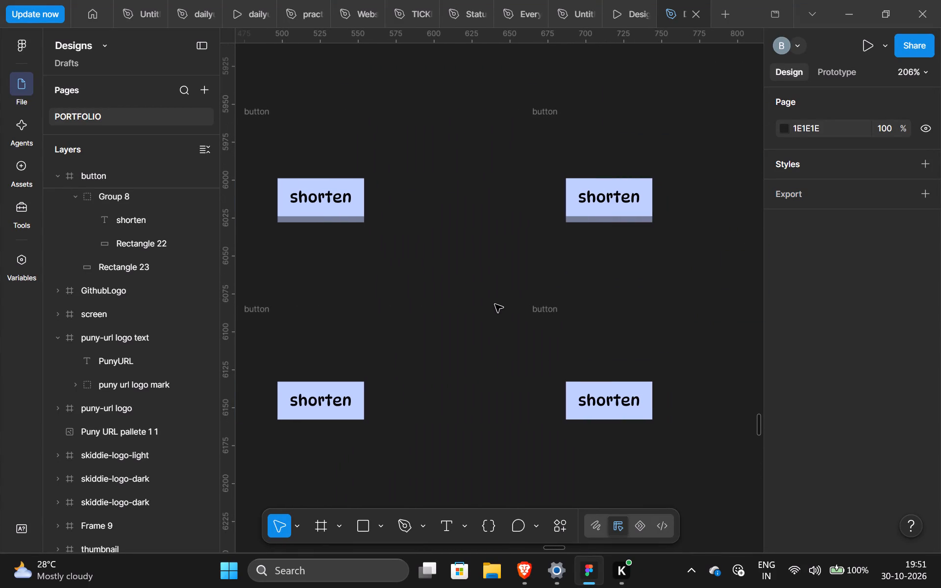
{"action": "left_click", "coordinate": [646, 203]}
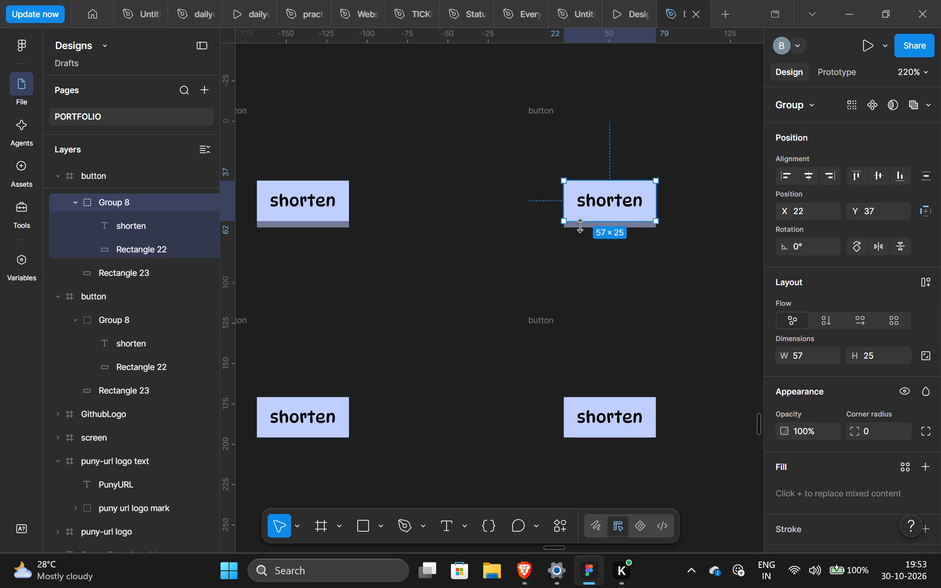
{"action": "left_click", "coordinate": [580, 226]}
{"action": "scroll", "coordinate": [580, 226], "scroll_direction": "left", "scroll_amount": 1}
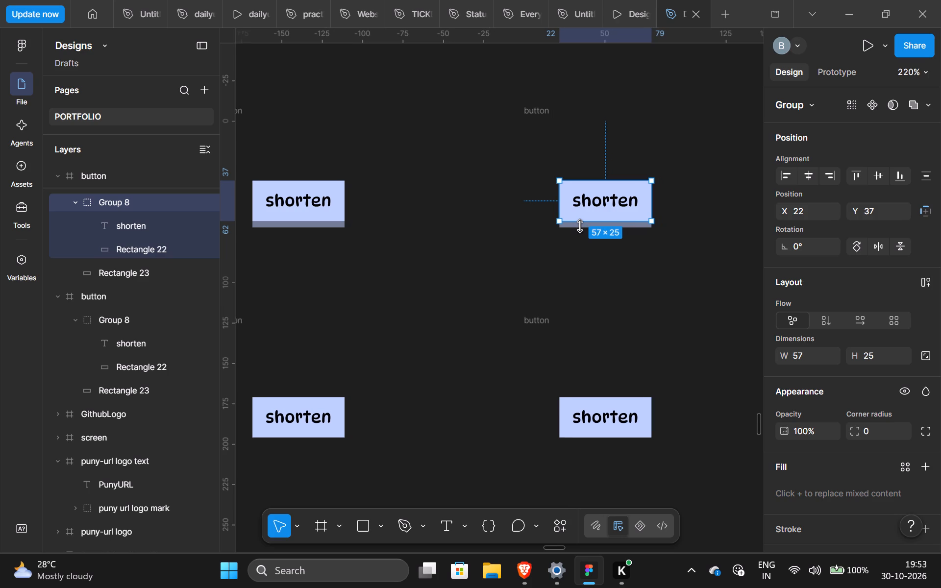
{"action": "scroll", "coordinate": [580, 226], "scroll_direction": "left", "scroll_amount": 1}
{"action": "left_click", "coordinate": [587, 245]}
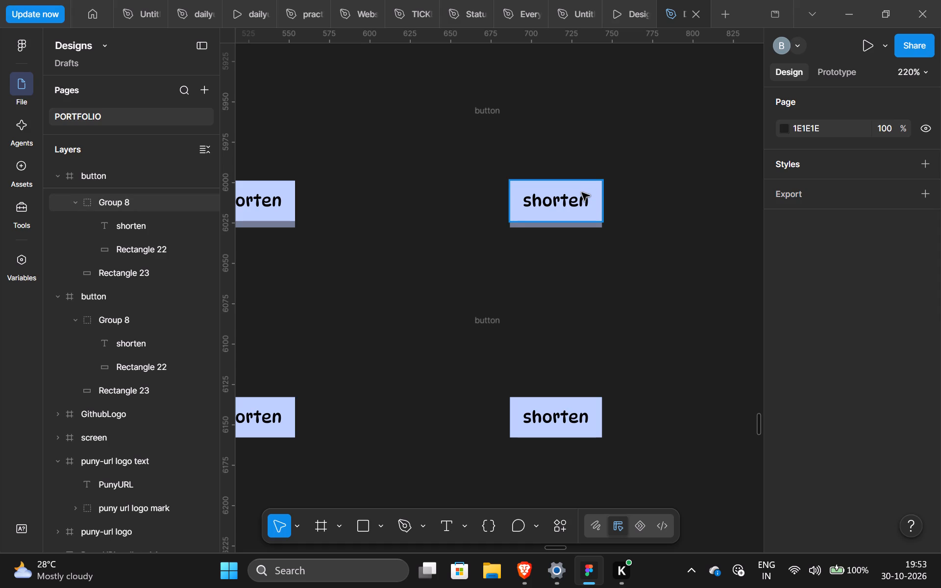
{"action": "right_click", "coordinate": [510, 138]}
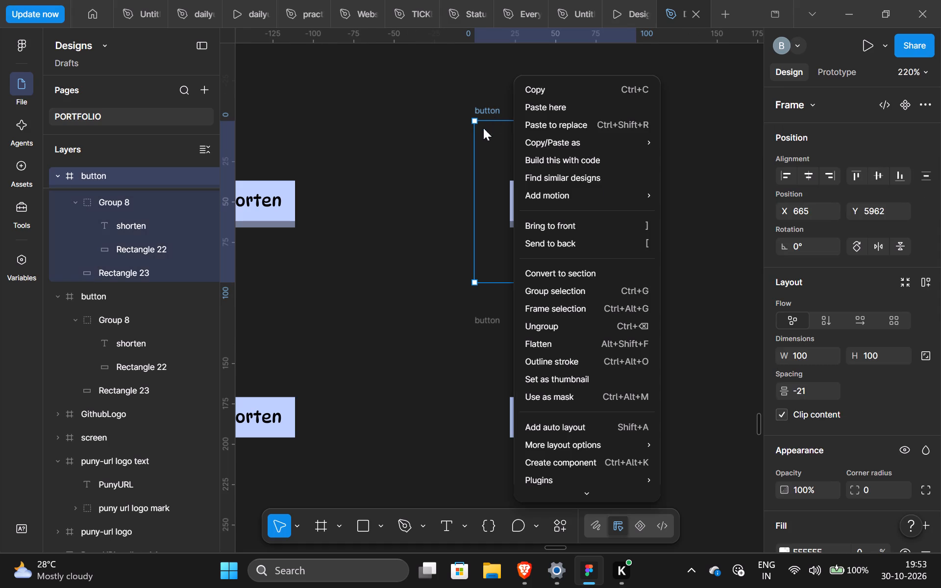
{"action": "left_click", "coordinate": [586, 465]}
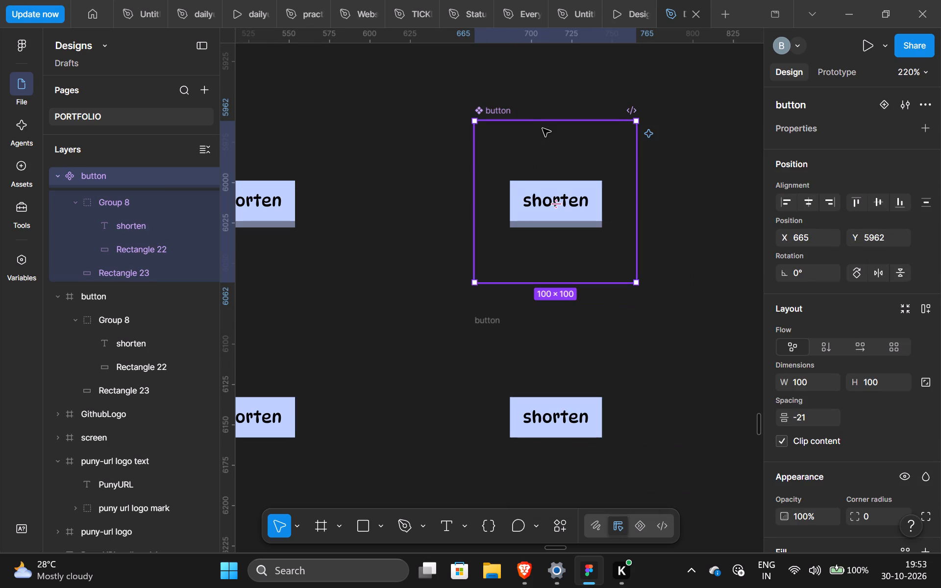
Add a second variant to the new button component.
{"action": "left_click", "coordinate": [543, 128]}
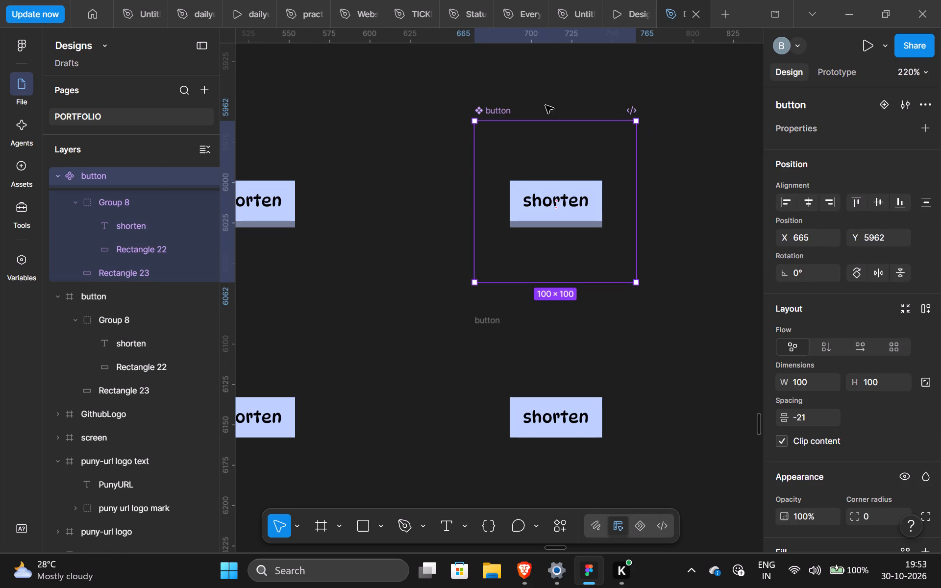
{"action": "left_click", "coordinate": [890, 103]}
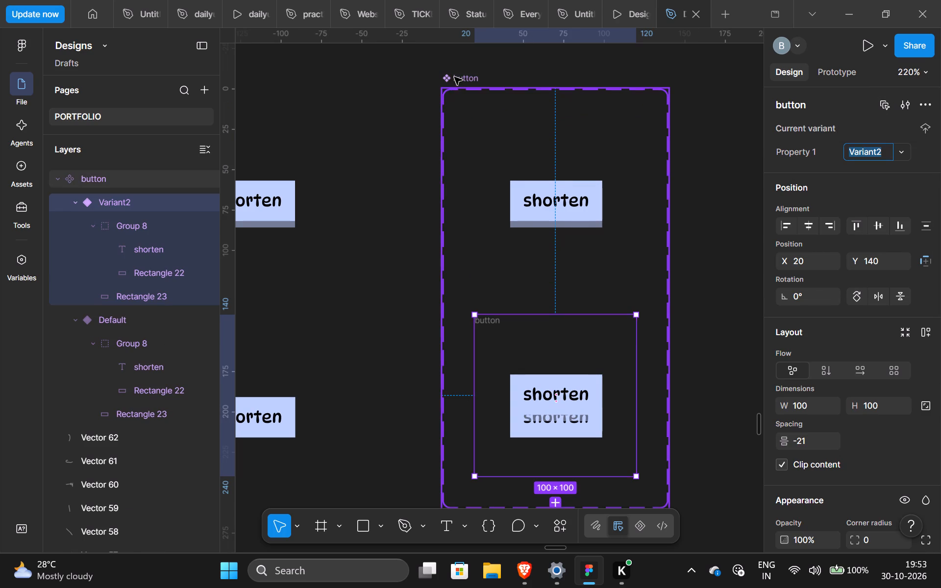
Move the button component set clear of the flat shorten button frame, to about X 762, Y 5938.
{"action": "left_click_drag", "start_coordinate": [454, 77], "coordinate": [630, 69]}
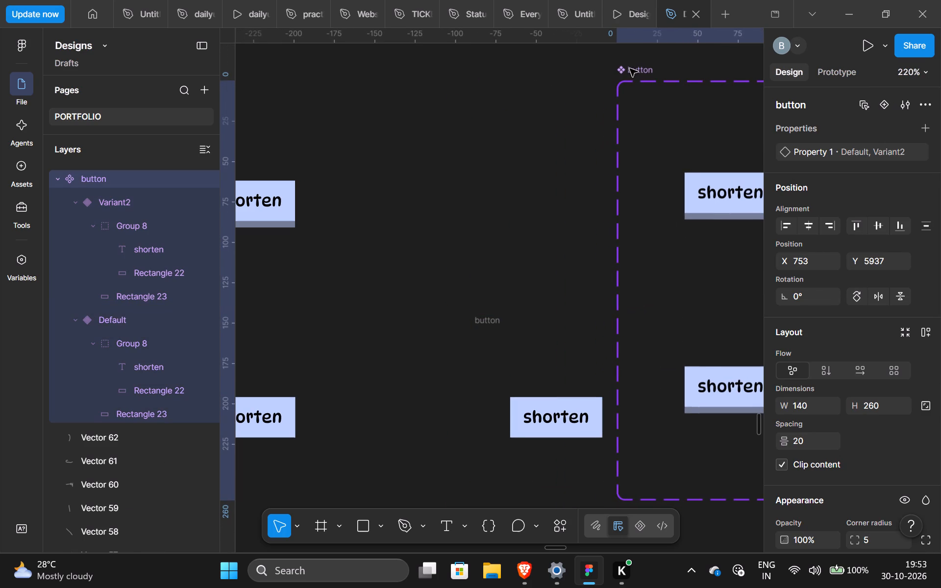
{"action": "left_click_drag", "start_coordinate": [630, 69], "coordinate": [644, 72]}
Preview the original raised button frame's prototype, test its click interaction repeatedly, and return to the design file.
{"action": "scroll", "coordinate": [364, 123], "scroll_direction": "down", "scroll_amount": 1}
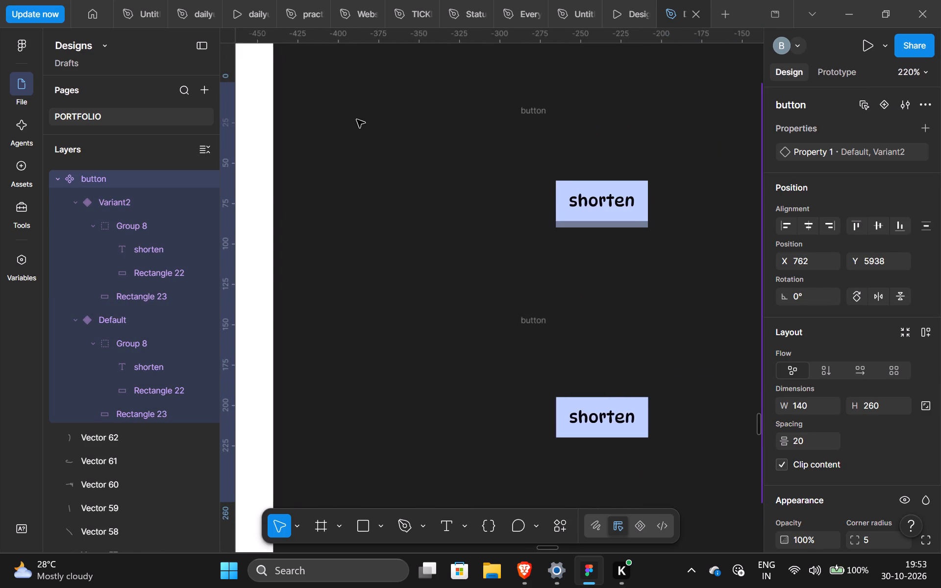
{"action": "scroll", "coordinate": [357, 120], "scroll_direction": "down", "scroll_amount": 1}
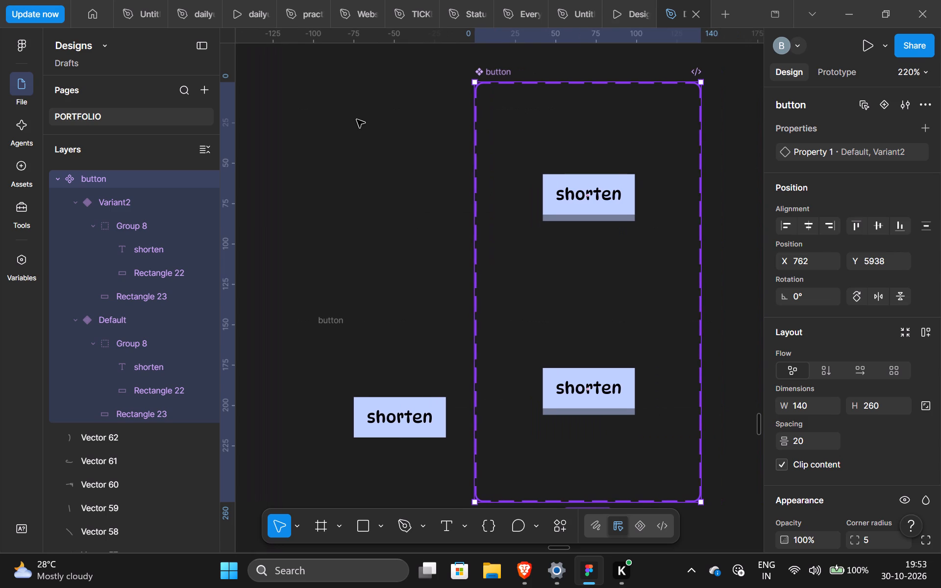
{"action": "scroll", "coordinate": [357, 120], "scroll_direction": "down", "scroll_amount": 1}
{"action": "left_click", "coordinate": [422, 114]}
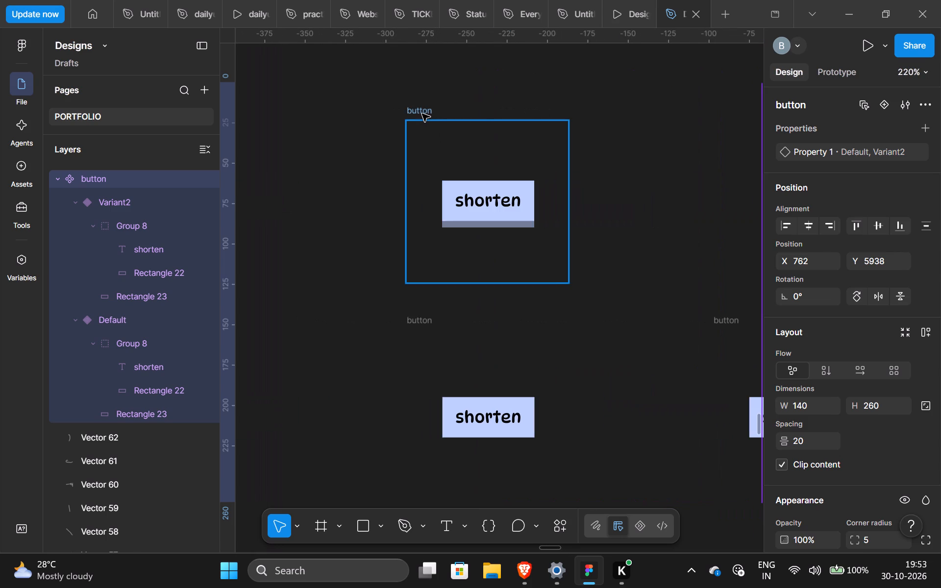
{"action": "left_click", "coordinate": [843, 75]}
{"action": "left_click", "coordinate": [864, 45]}
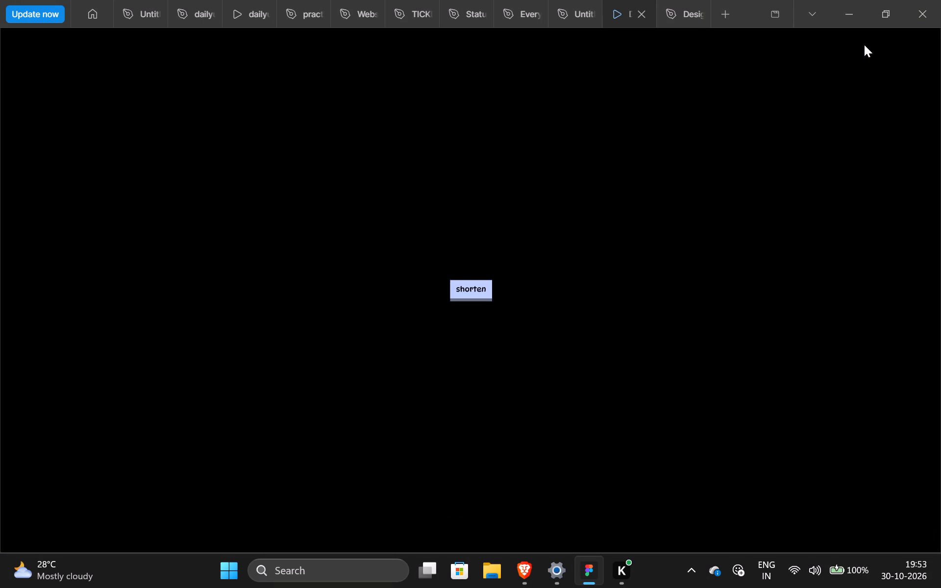
{"action": "left_click", "coordinate": [472, 288]}
{"action": "left_click", "coordinate": [472, 288]}
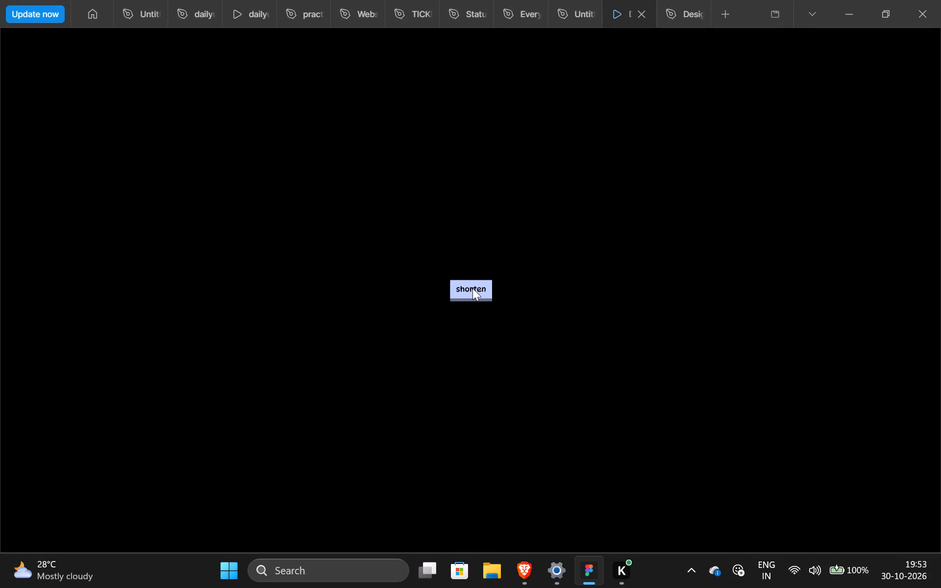
{"action": "left_click", "coordinate": [472, 288]}
{"action": "left_click", "coordinate": [472, 288]}
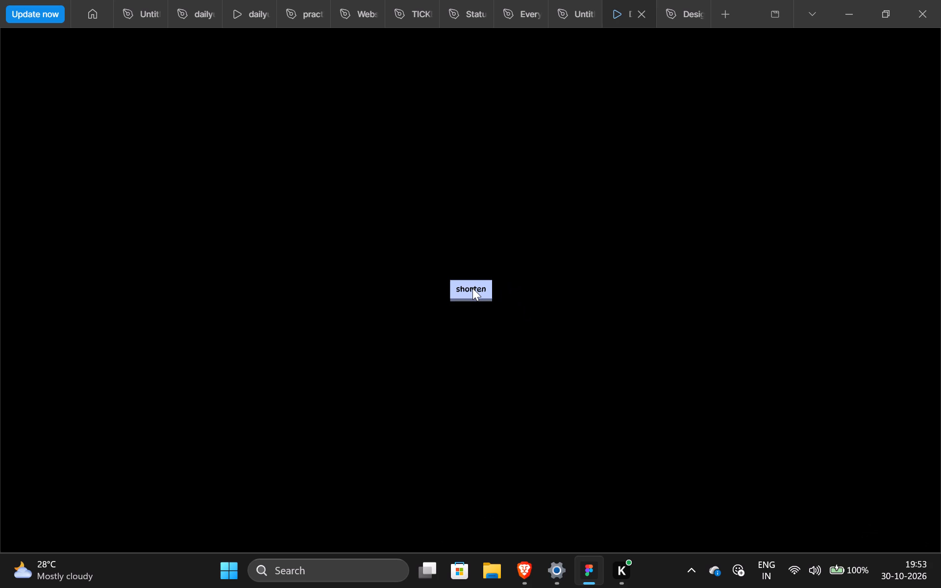
{"action": "double_click", "coordinate": [472, 288]}
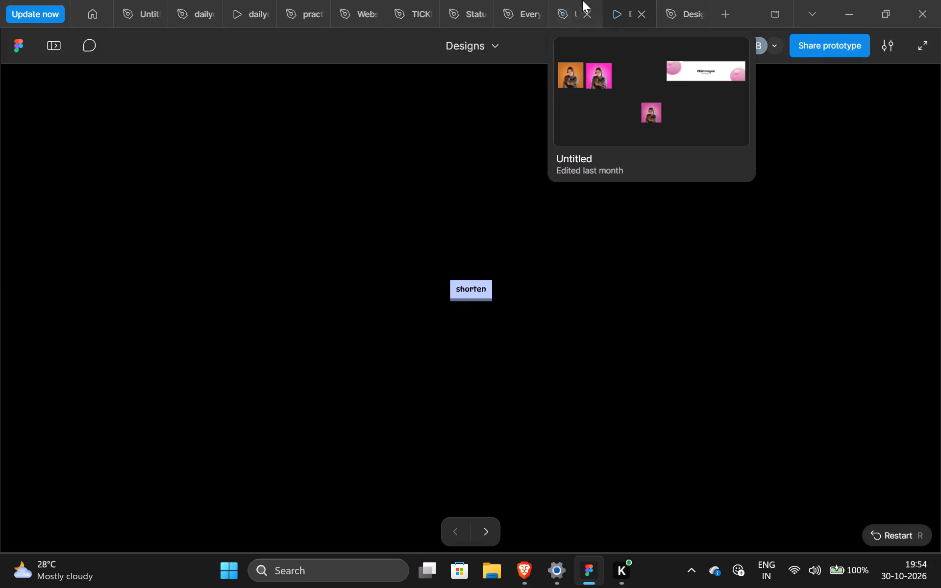
{"action": "left_click", "coordinate": [669, 6]}
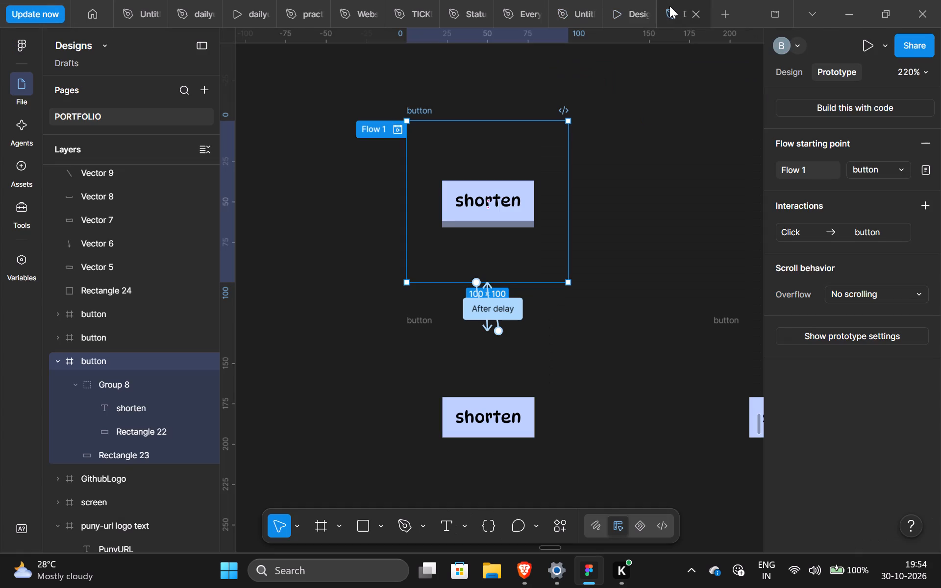
Examine the position of the flat button's shorten group and of the shadow rectangle in the original raised button.
{"action": "scroll", "coordinate": [594, 252], "scroll_direction": "left", "scroll_amount": 3}
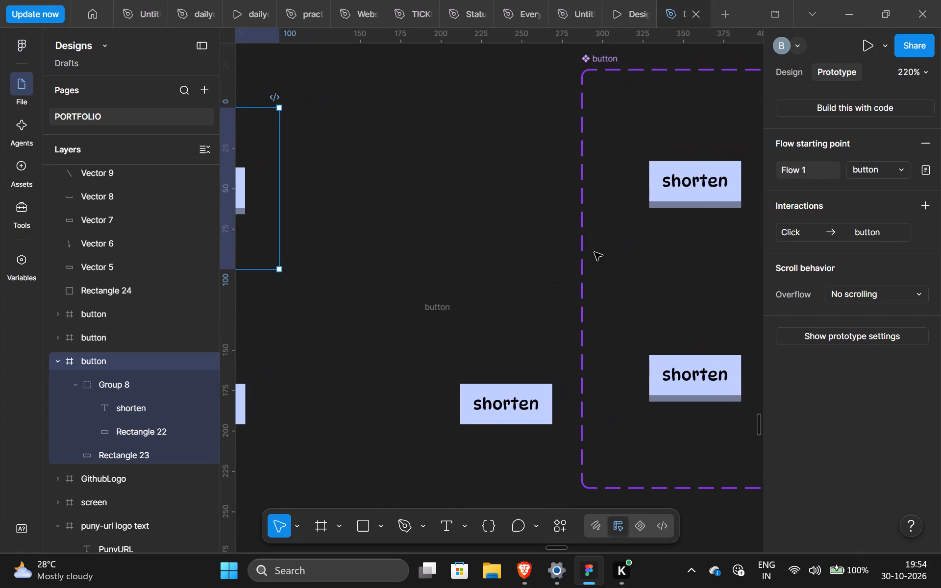
{"action": "scroll", "coordinate": [594, 252], "scroll_direction": "left", "scroll_amount": 1}
{"action": "scroll", "coordinate": [594, 251], "scroll_direction": "down", "scroll_amount": 1}
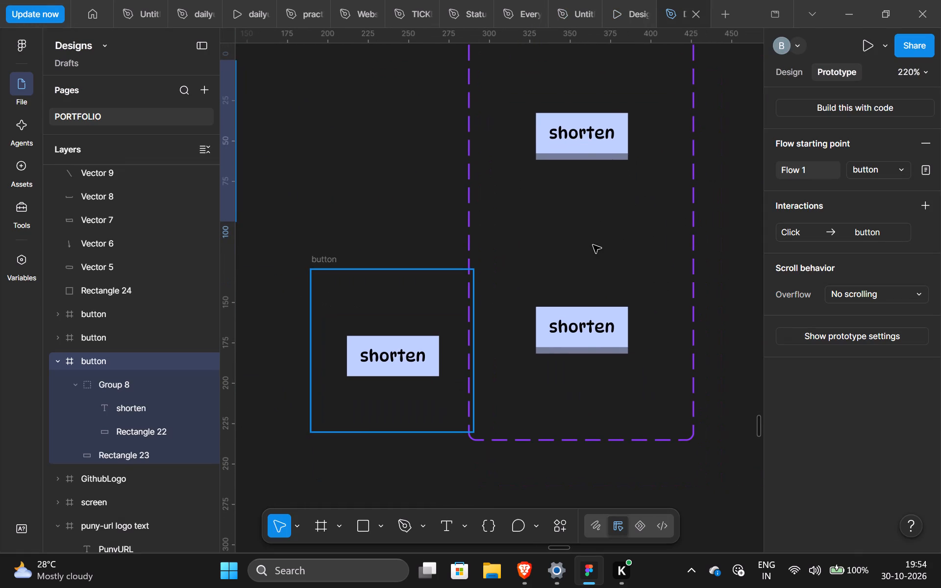
{"action": "scroll", "coordinate": [593, 245], "scroll_direction": "left", "scroll_amount": 1}
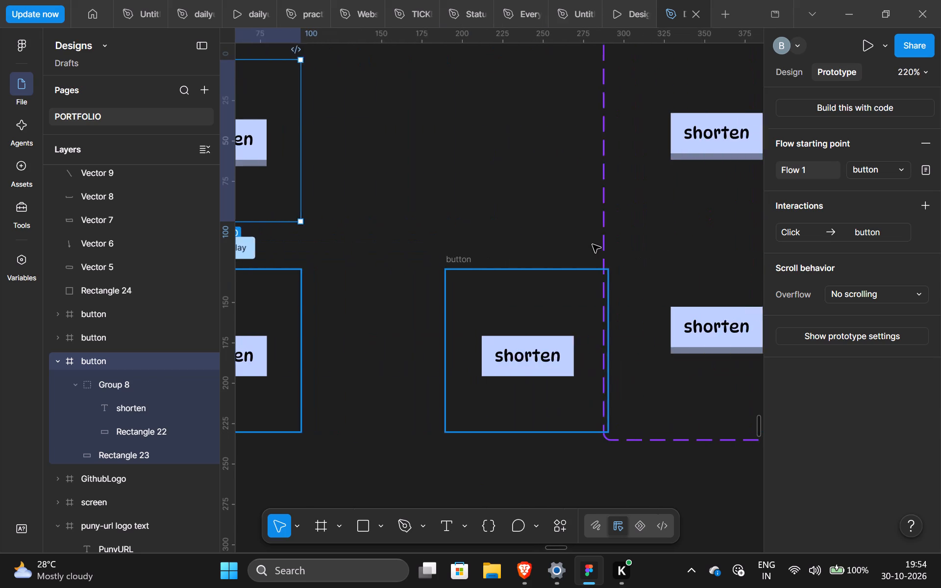
{"action": "scroll", "coordinate": [593, 245], "scroll_direction": "left", "scroll_amount": 1}
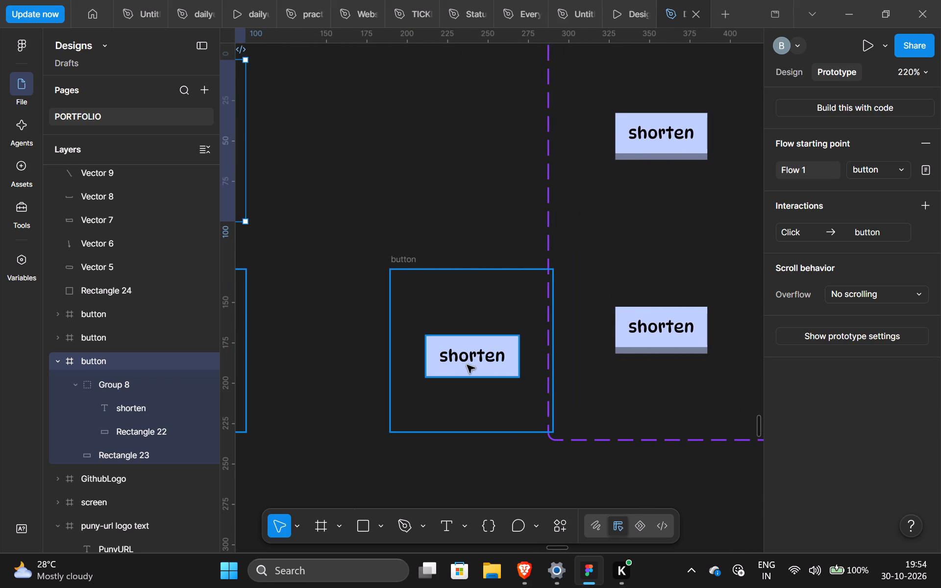
{"action": "left_click", "coordinate": [466, 363]}
{"action": "left_click", "coordinate": [794, 72]}
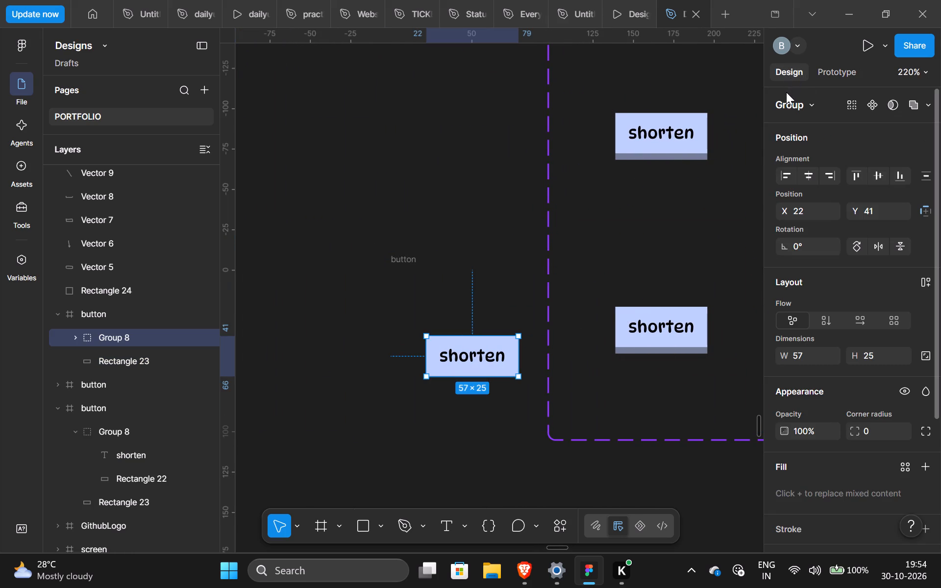
{"action": "scroll", "coordinate": [345, 246], "scroll_direction": "right", "scroll_amount": 3}
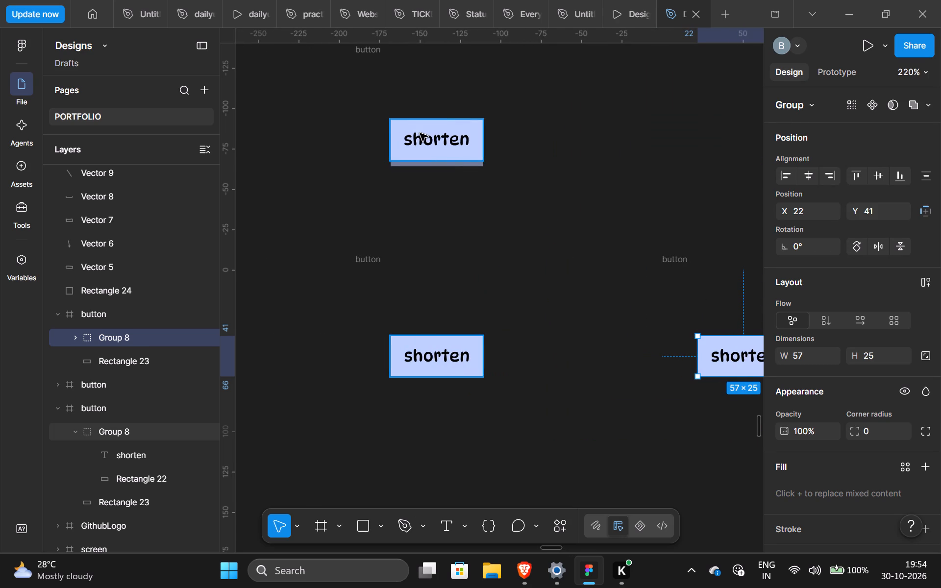
{"action": "left_click", "coordinate": [364, 49]}
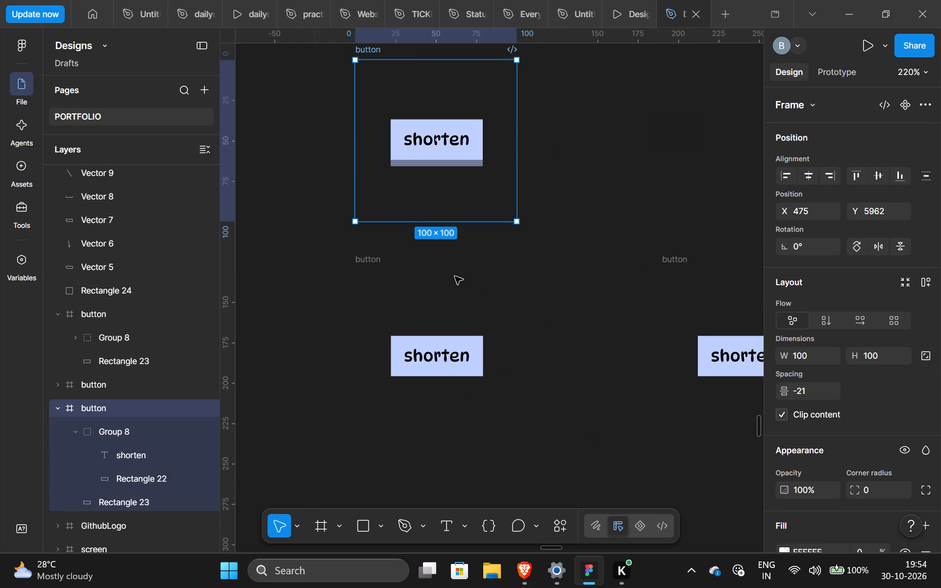
{"action": "left_click", "coordinate": [423, 165]}
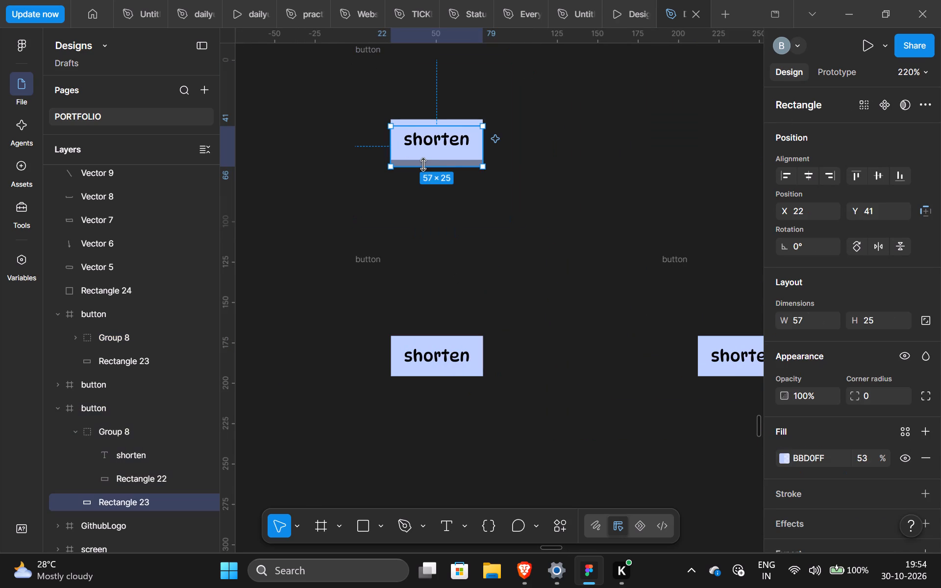
{"action": "scroll", "coordinate": [796, 285], "scroll_direction": "left", "scroll_amount": 5}
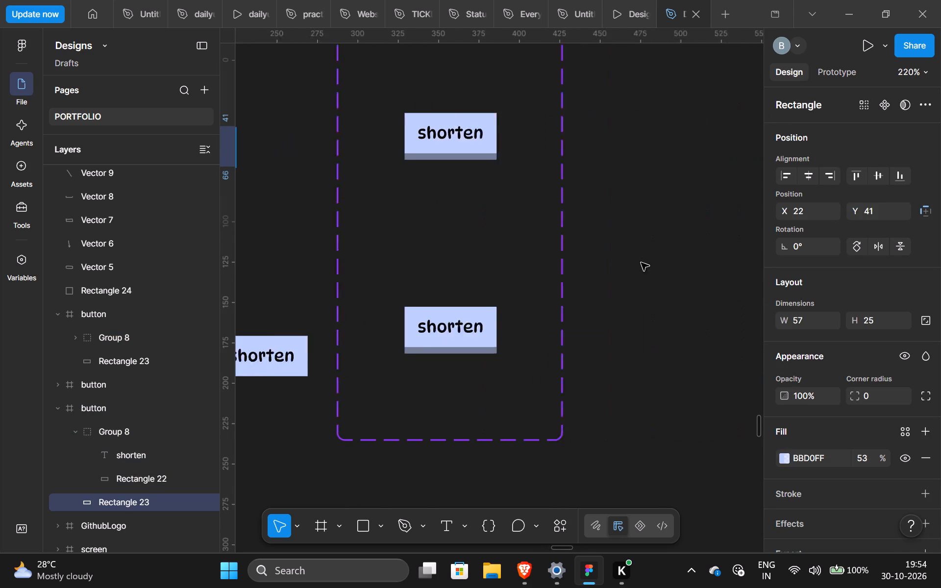
{"action": "scroll", "coordinate": [641, 263], "scroll_direction": "left", "scroll_amount": 2}
{"action": "scroll", "coordinate": [397, 354], "scroll_direction": "right", "scroll_amount": 2}
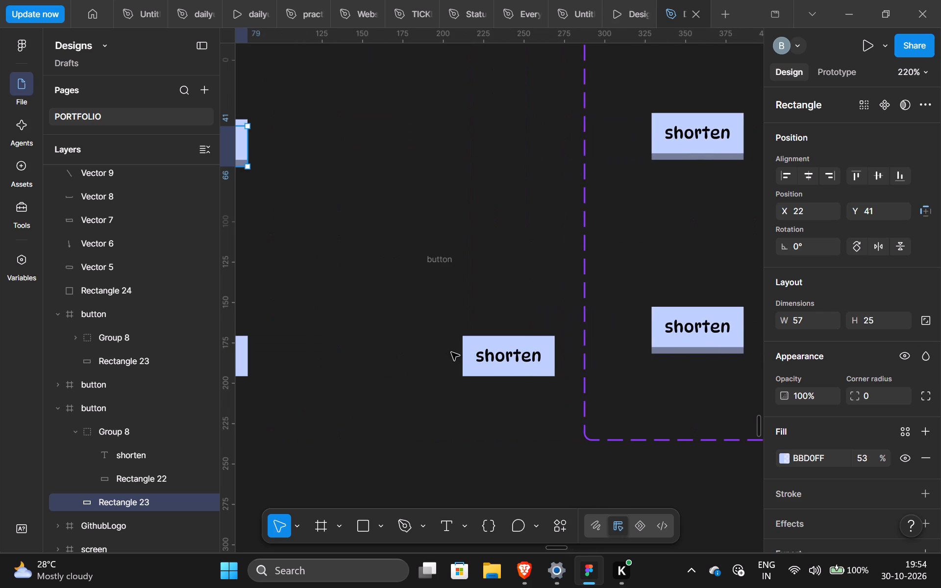
{"action": "left_click", "coordinate": [495, 343]}
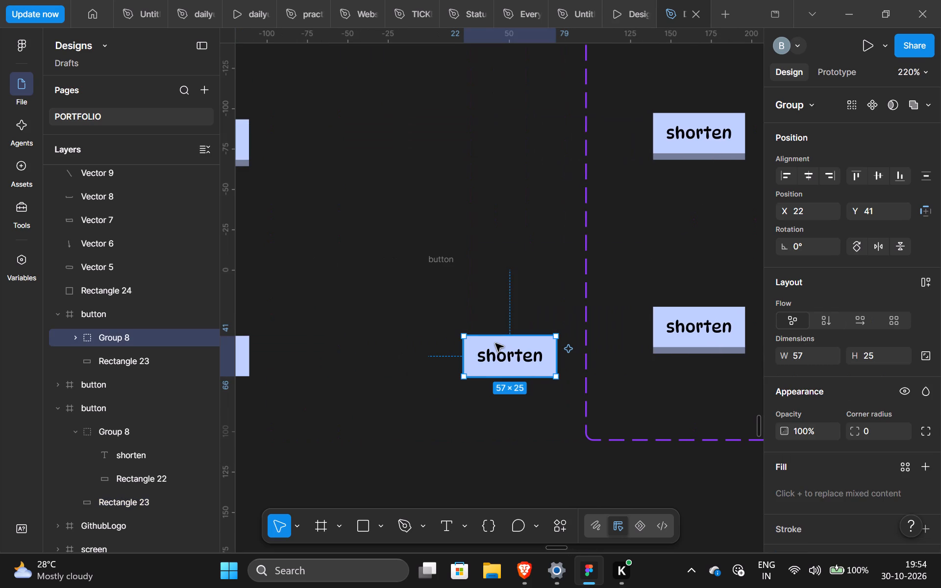
{"action": "scroll", "coordinate": [702, 336], "scroll_direction": "left", "scroll_amount": 1}
Delete the shadow rectangle, Rectangle 23, from Variant2 of the button component.
{"action": "left_click", "coordinate": [656, 319]}
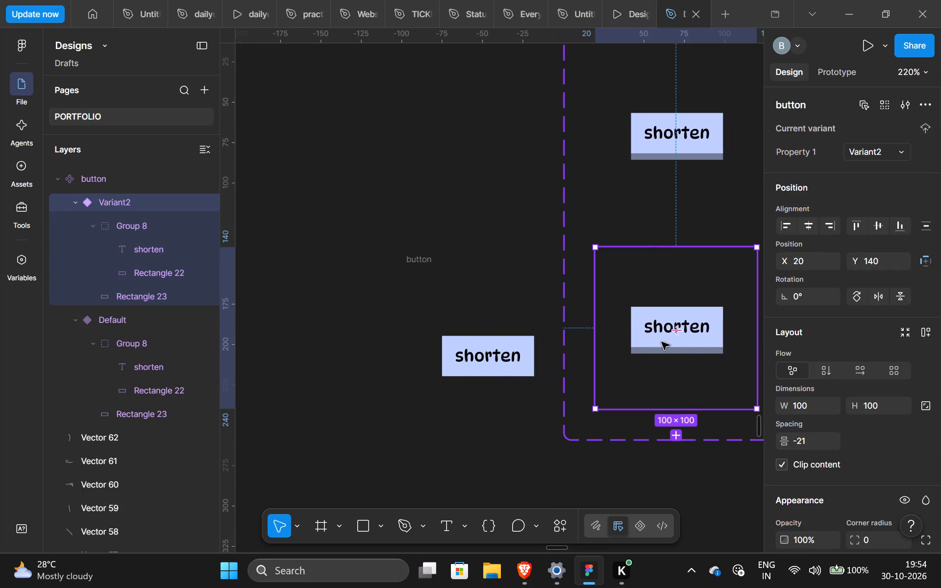
{"action": "double_click", "coordinate": [662, 355]}
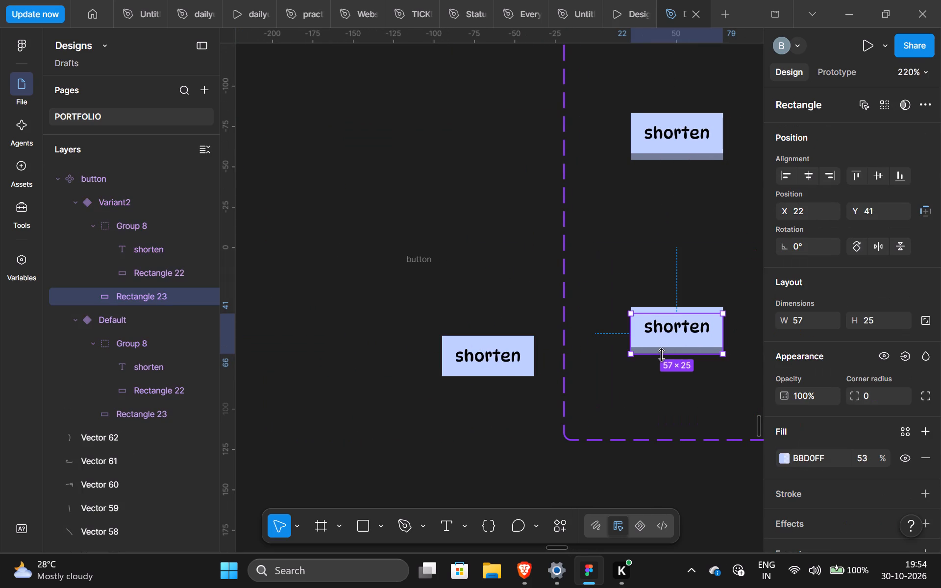
{"action": "key", "text": "BackSpace"}
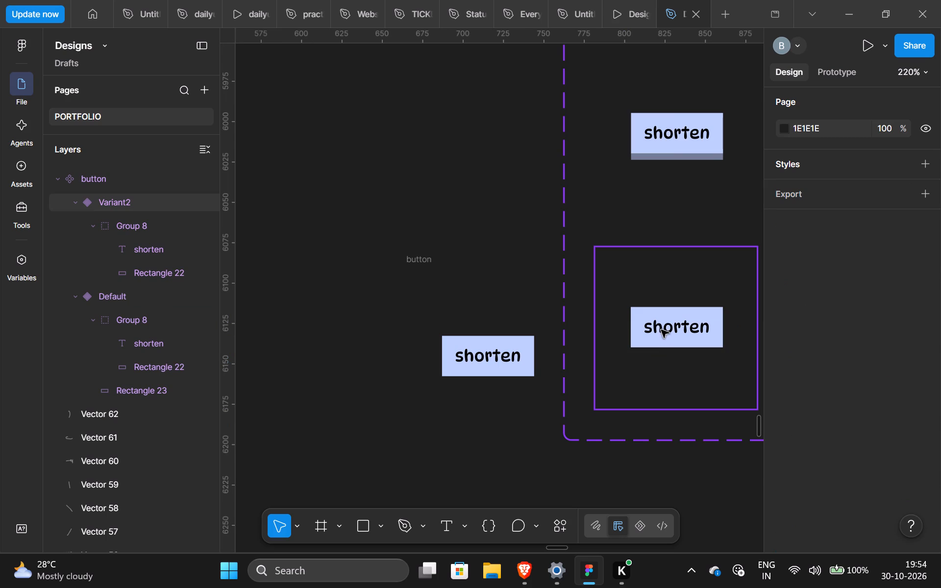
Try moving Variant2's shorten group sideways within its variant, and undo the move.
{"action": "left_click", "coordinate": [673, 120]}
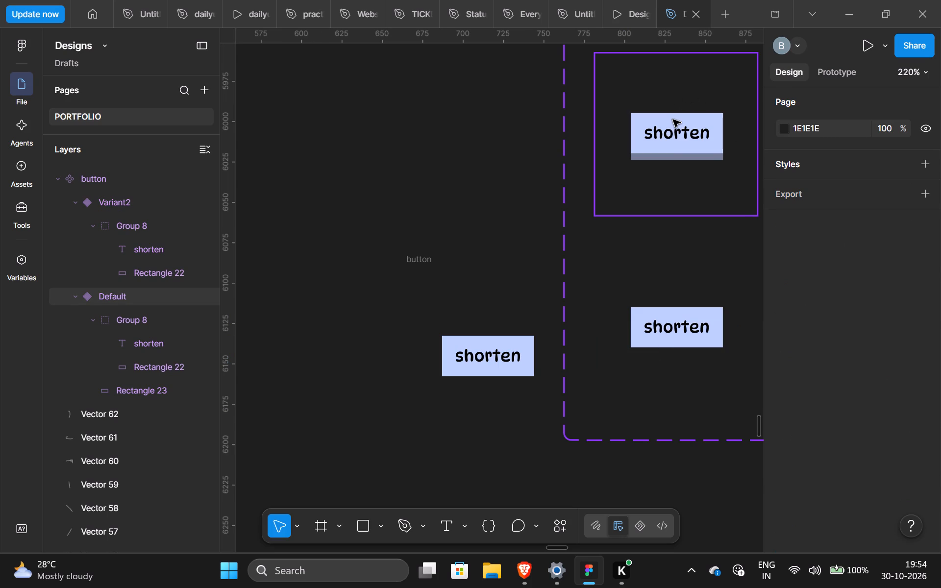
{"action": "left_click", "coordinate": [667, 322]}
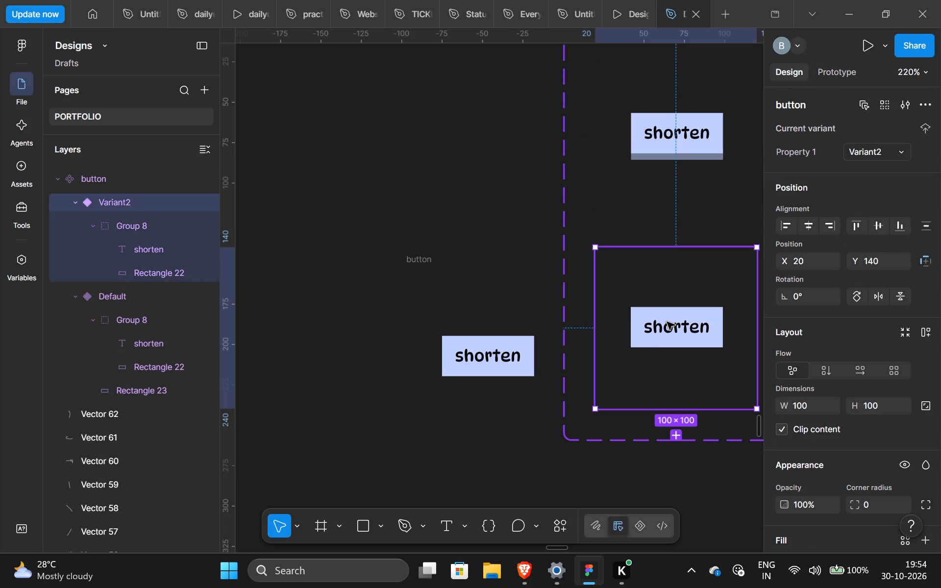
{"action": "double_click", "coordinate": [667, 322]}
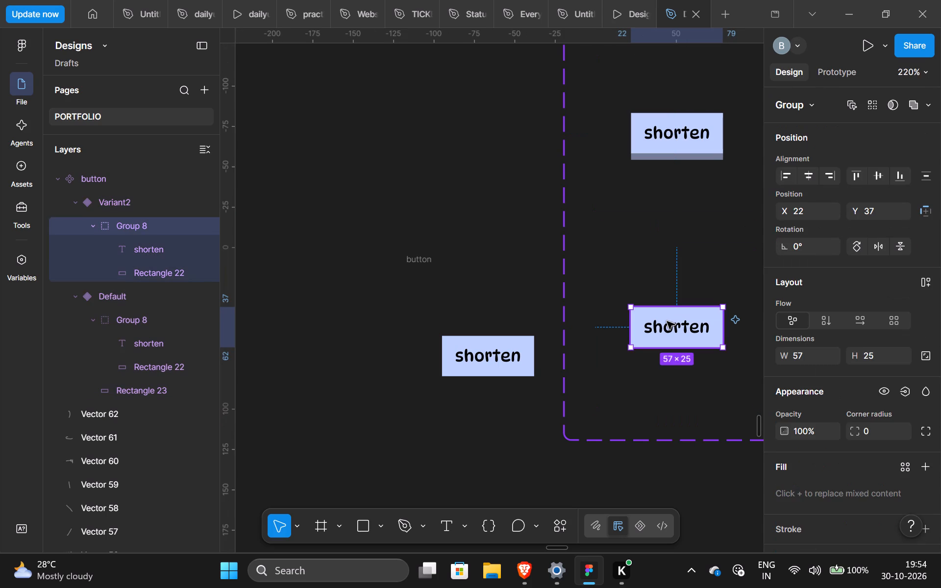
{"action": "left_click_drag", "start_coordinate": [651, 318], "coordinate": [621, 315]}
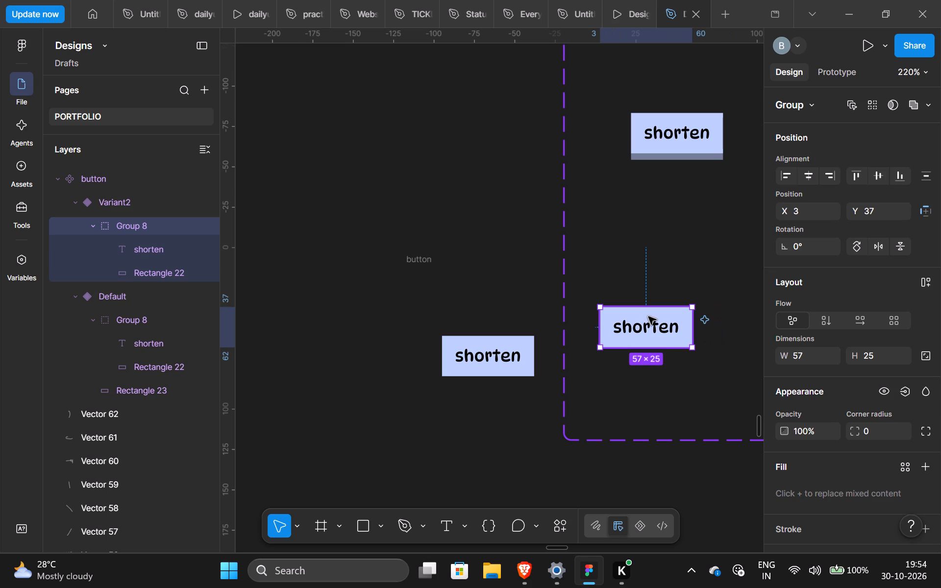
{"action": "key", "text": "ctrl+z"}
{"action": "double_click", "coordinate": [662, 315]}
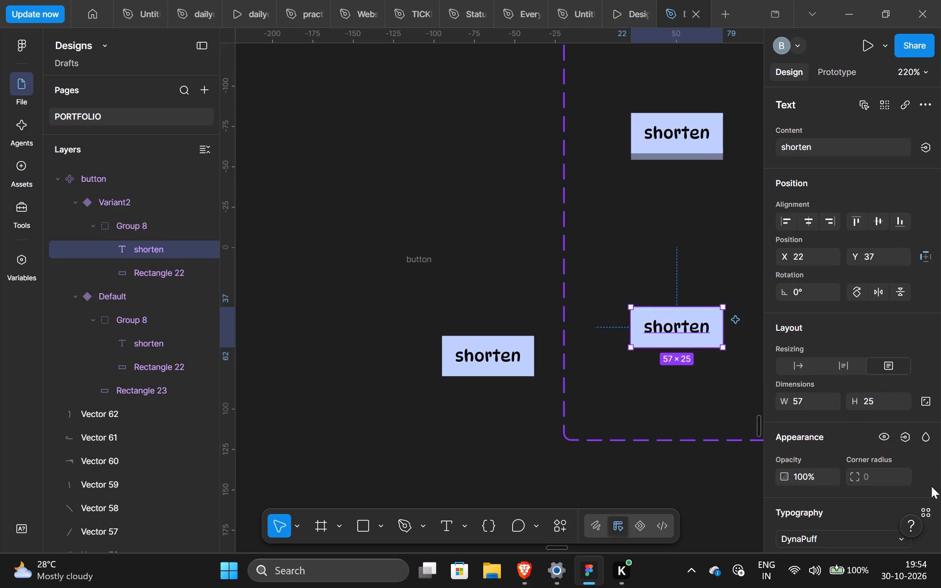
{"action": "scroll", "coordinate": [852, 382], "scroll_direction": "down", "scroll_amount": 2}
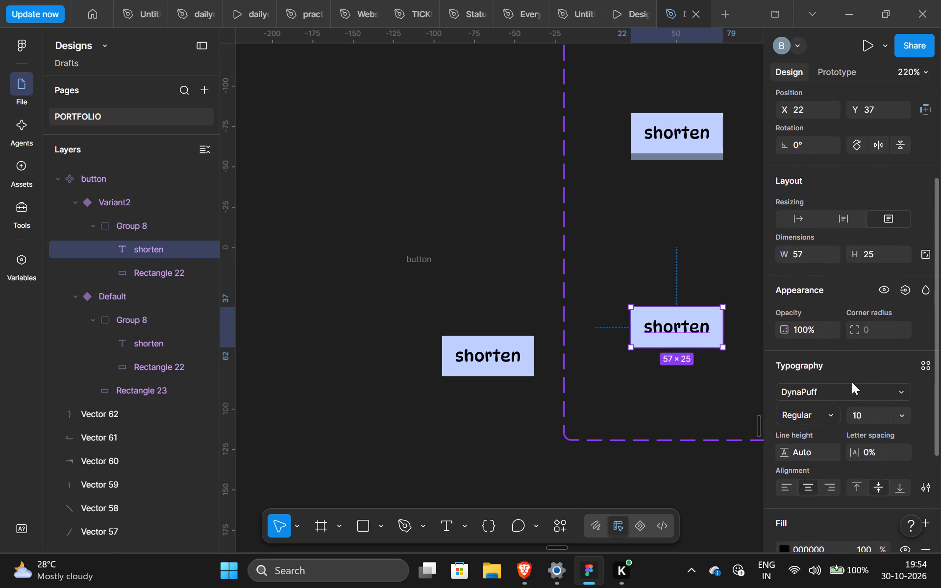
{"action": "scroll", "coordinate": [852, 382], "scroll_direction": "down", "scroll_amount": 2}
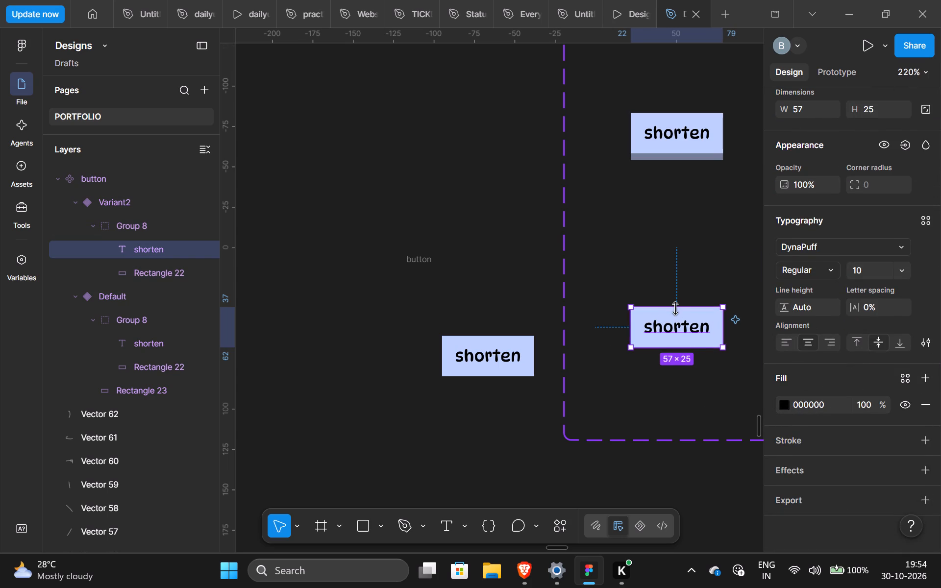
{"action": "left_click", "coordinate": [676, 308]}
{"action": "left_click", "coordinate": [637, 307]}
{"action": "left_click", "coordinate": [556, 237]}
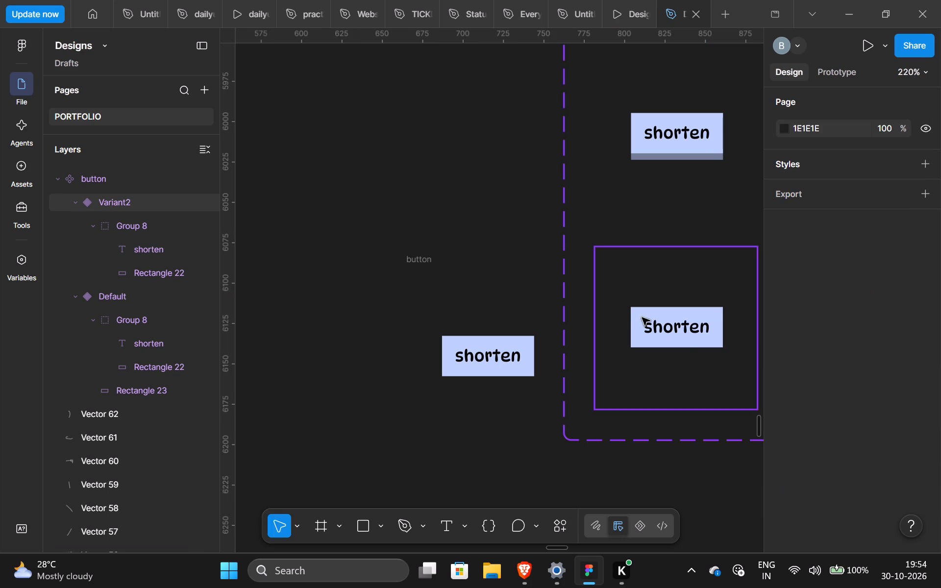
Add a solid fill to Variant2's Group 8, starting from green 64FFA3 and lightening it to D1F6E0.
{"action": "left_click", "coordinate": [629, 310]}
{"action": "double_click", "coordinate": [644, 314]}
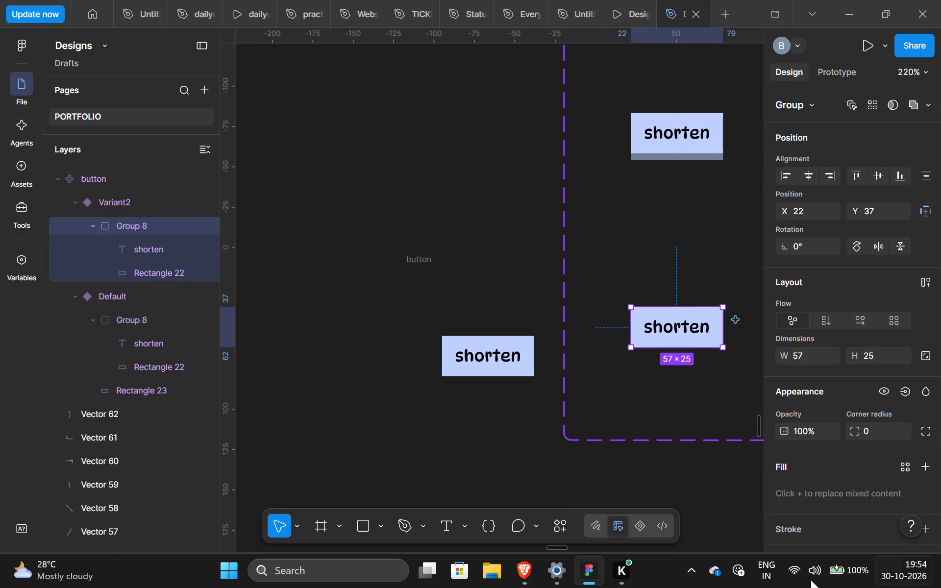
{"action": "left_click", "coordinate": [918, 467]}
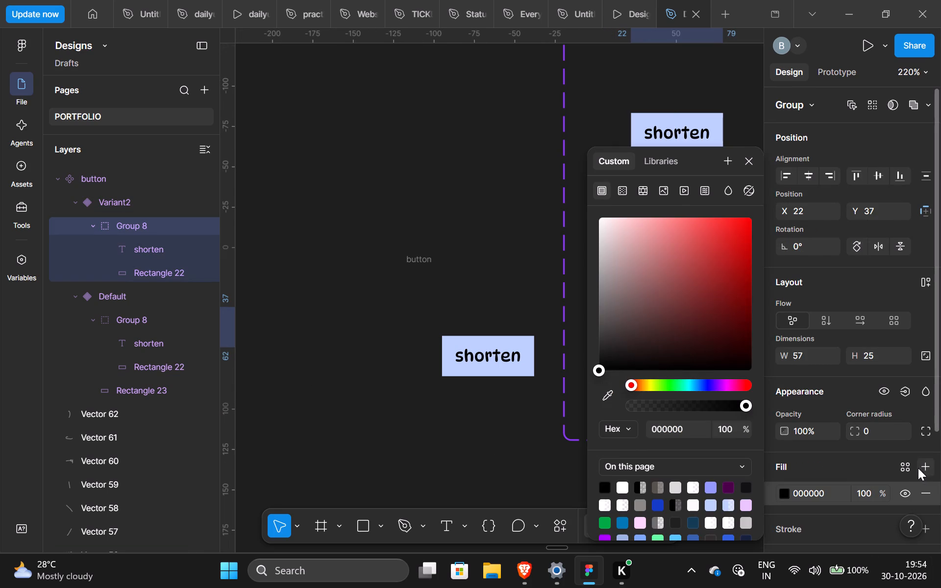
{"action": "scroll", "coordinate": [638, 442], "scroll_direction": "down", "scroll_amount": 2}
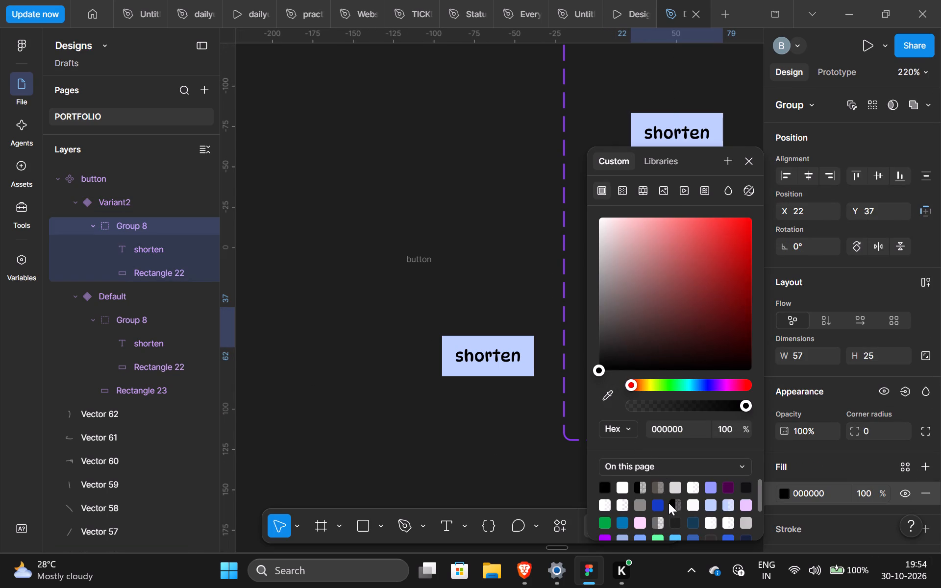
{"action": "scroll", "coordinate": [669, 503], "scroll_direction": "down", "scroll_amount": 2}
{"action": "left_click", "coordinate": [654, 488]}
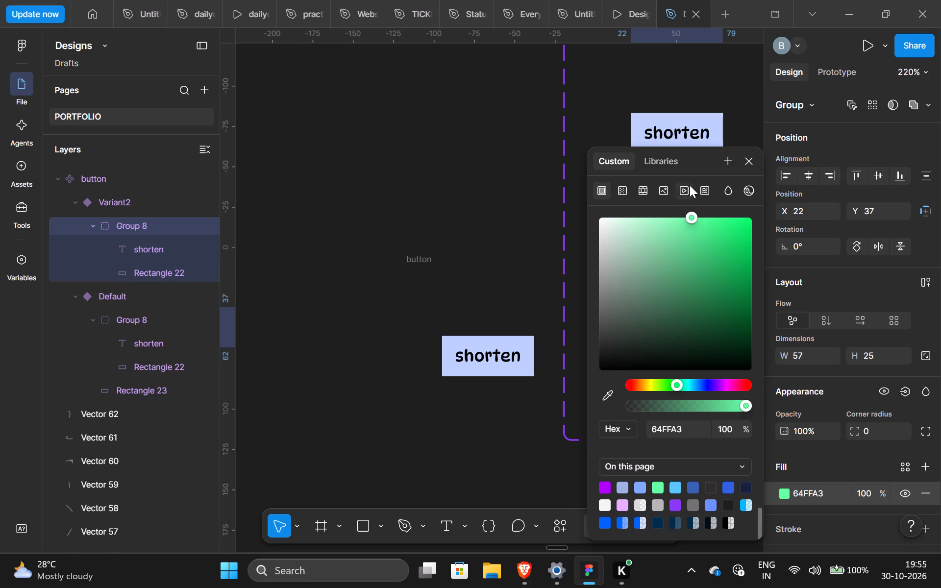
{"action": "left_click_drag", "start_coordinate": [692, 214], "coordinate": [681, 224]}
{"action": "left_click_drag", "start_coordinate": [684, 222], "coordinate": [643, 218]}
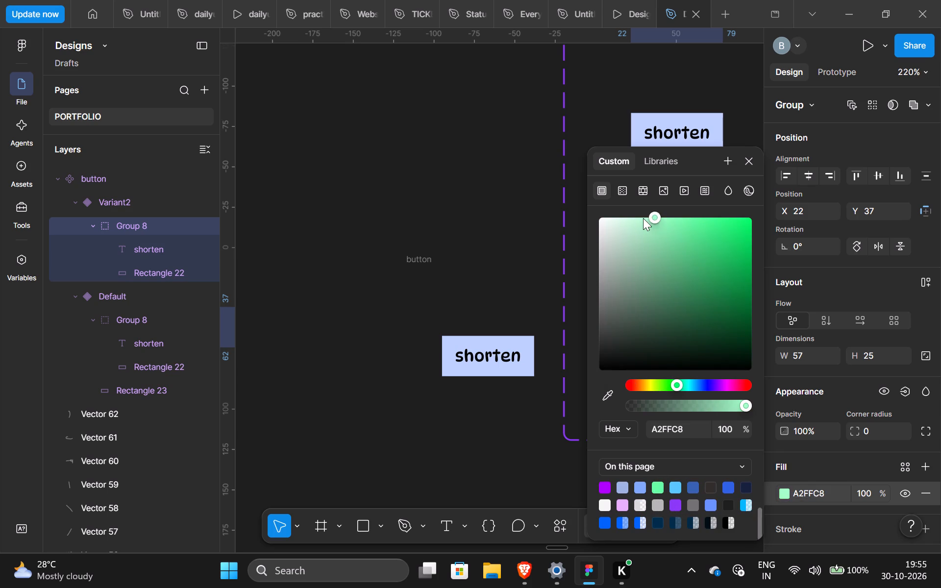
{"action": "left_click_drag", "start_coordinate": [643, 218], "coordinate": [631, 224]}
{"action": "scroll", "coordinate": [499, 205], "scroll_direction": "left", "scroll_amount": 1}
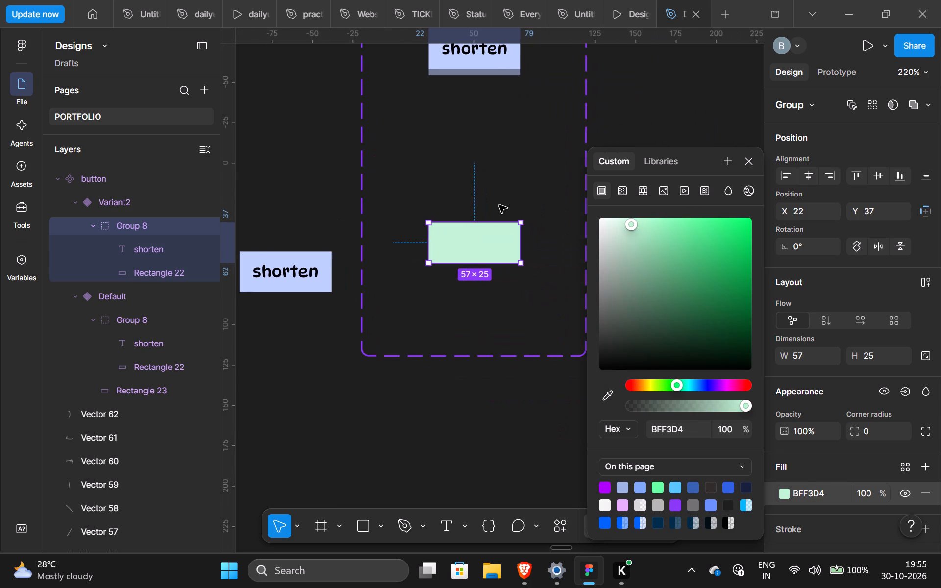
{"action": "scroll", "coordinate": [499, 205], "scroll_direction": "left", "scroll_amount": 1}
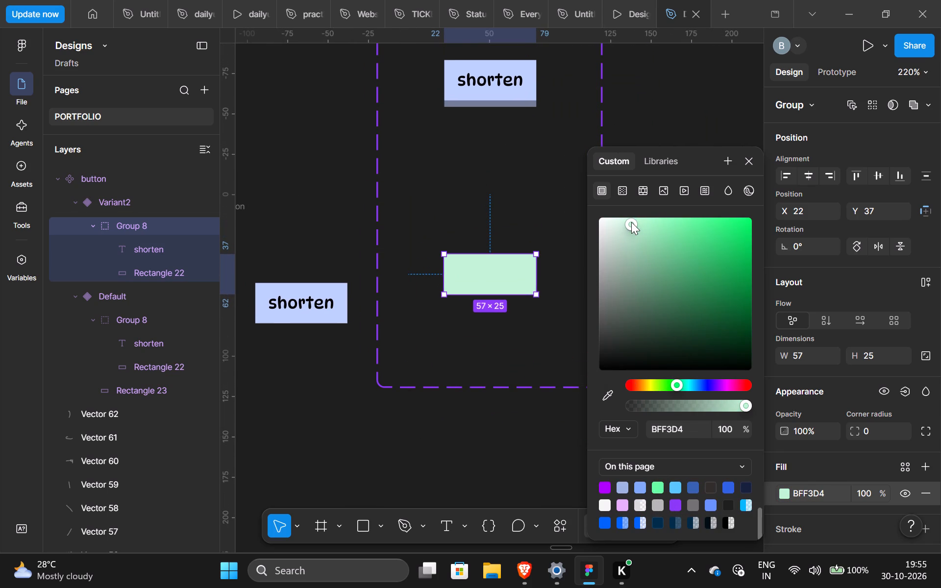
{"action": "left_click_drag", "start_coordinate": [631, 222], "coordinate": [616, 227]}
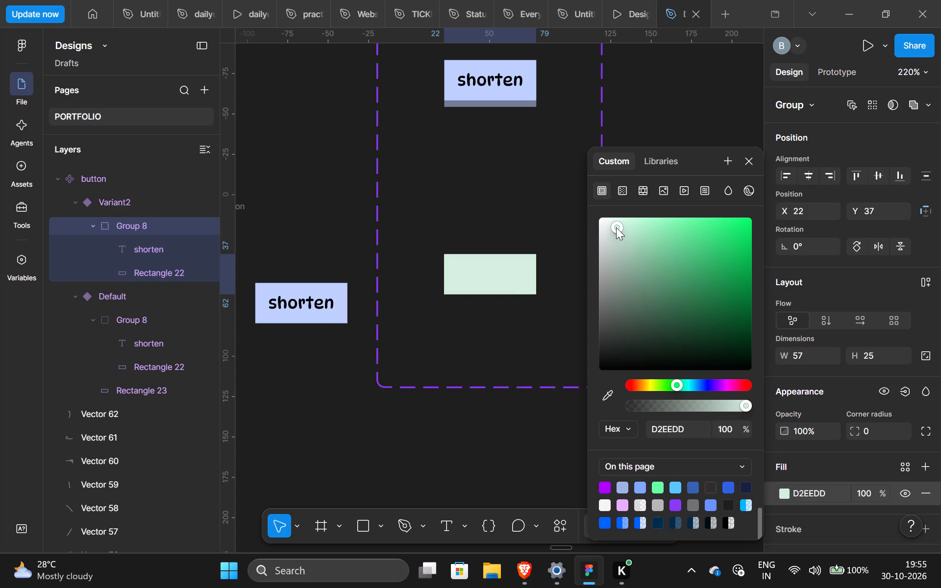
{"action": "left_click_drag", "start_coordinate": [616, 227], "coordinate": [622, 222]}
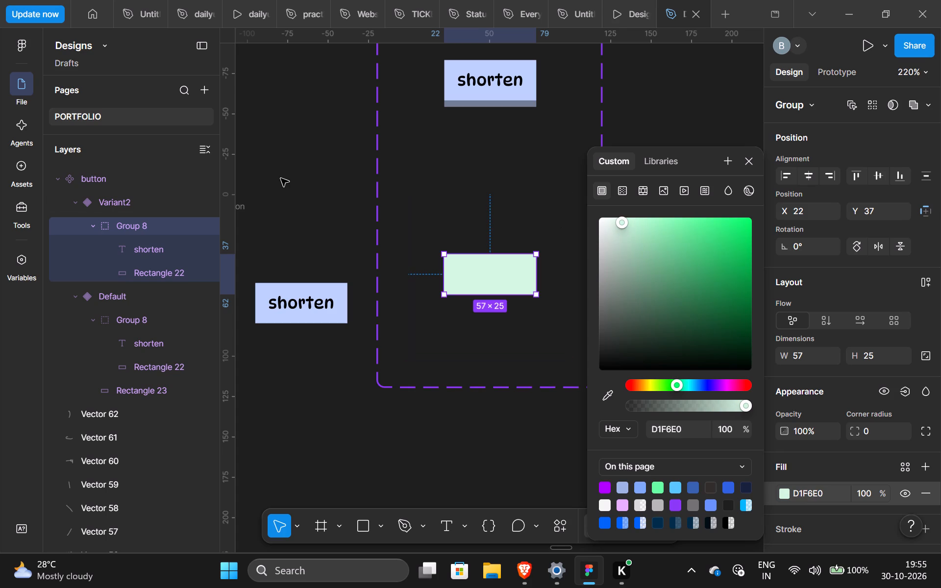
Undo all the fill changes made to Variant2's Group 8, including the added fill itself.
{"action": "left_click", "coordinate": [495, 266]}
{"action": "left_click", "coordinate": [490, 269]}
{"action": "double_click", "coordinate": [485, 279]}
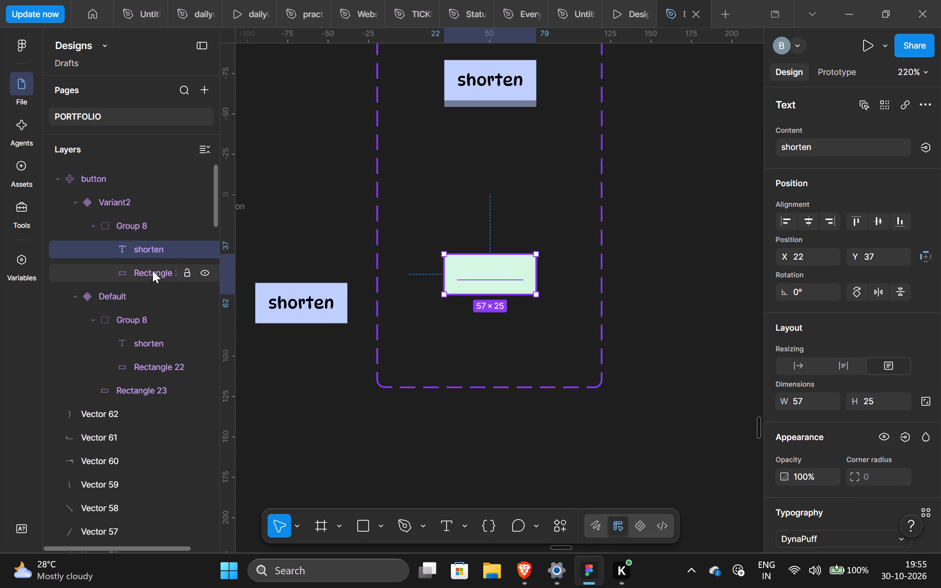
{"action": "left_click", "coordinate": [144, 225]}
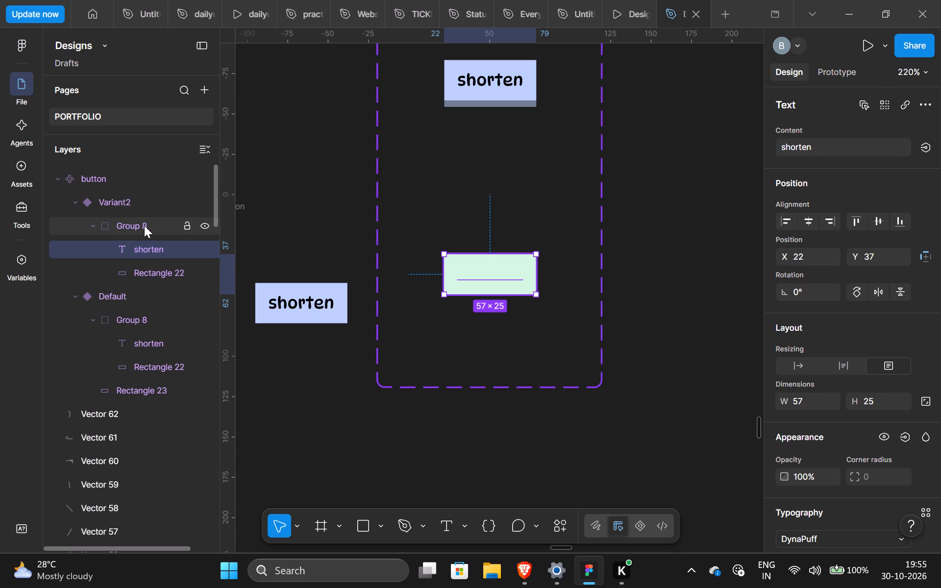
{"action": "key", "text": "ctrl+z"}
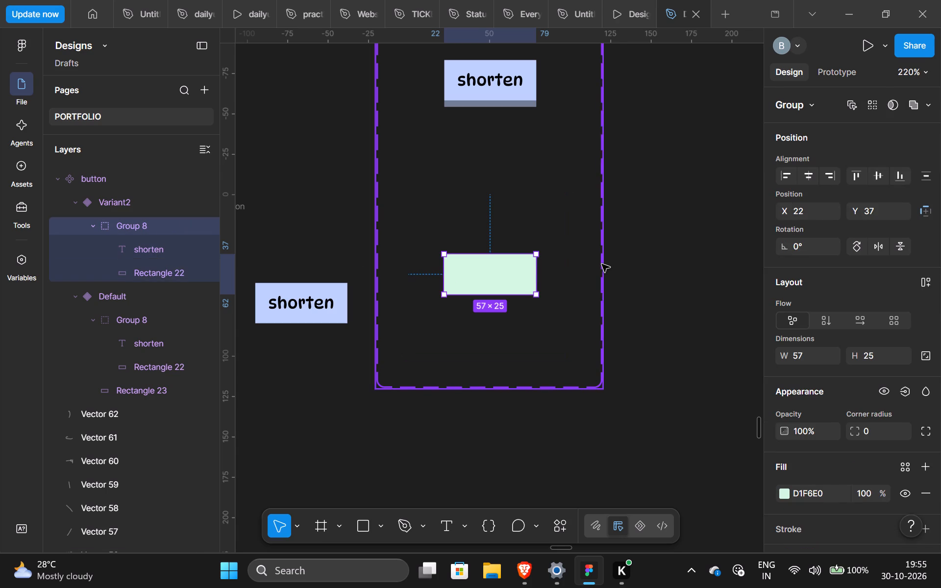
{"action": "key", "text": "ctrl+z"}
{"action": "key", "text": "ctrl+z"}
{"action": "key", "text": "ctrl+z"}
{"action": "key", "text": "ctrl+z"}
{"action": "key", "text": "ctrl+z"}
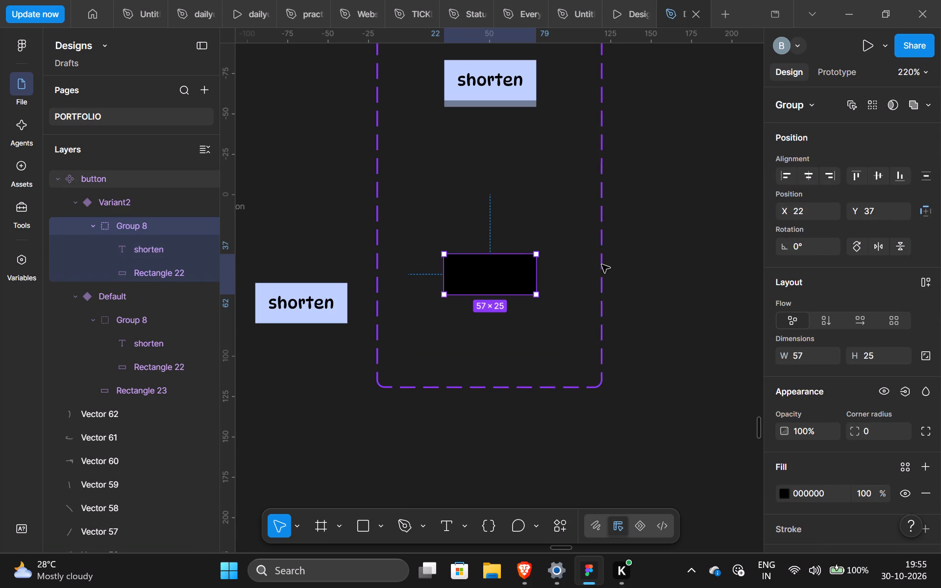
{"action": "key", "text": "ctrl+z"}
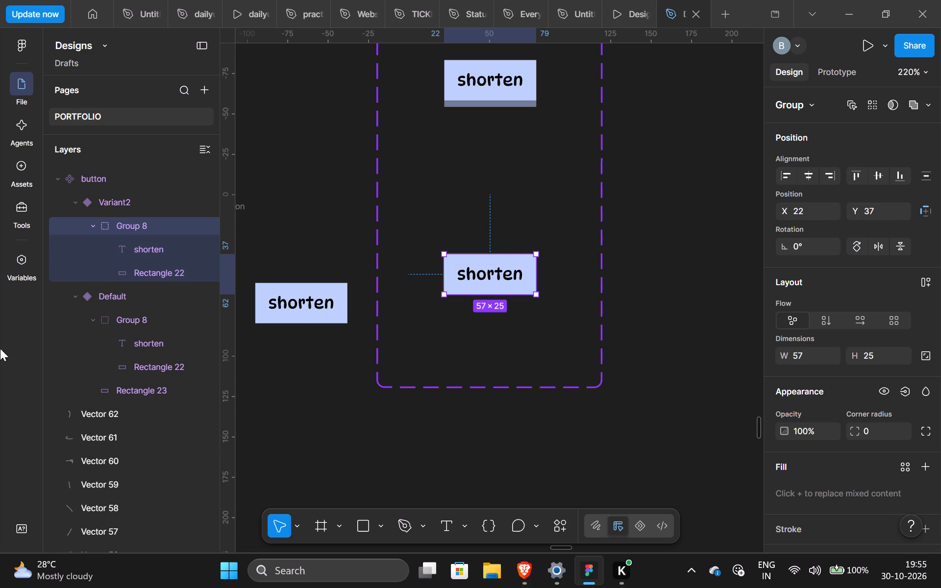
Recolour Rectangle 22 in Variant2 from the page's green swatch 64FFA3, lightened to pale green C1F8D7.
{"action": "left_click", "coordinate": [163, 268]}
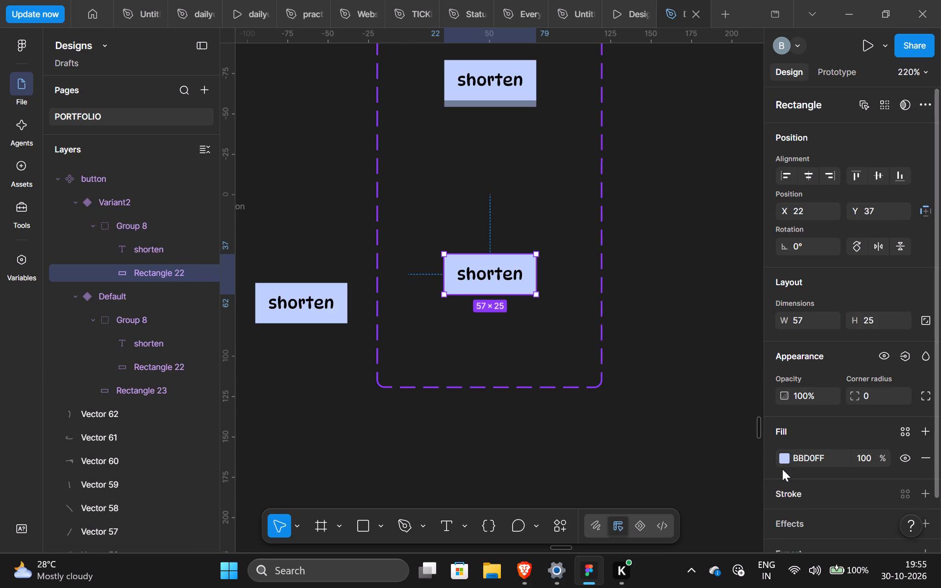
{"action": "left_click", "coordinate": [782, 459]}
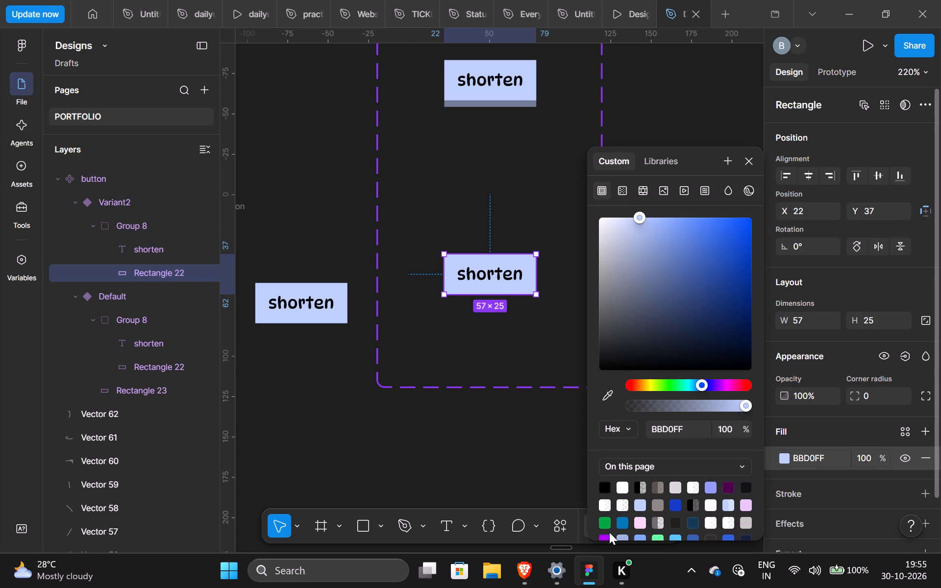
{"action": "scroll", "coordinate": [629, 502], "scroll_direction": "down", "scroll_amount": 2}
{"action": "left_click", "coordinate": [659, 491]}
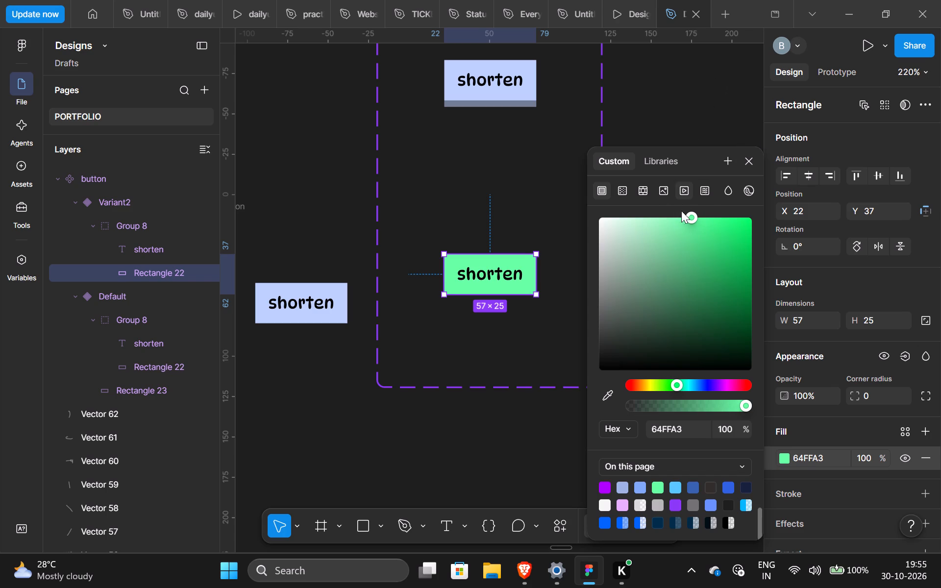
{"action": "left_click_drag", "start_coordinate": [692, 216], "coordinate": [631, 224]}
{"action": "left_click", "coordinate": [630, 224]}
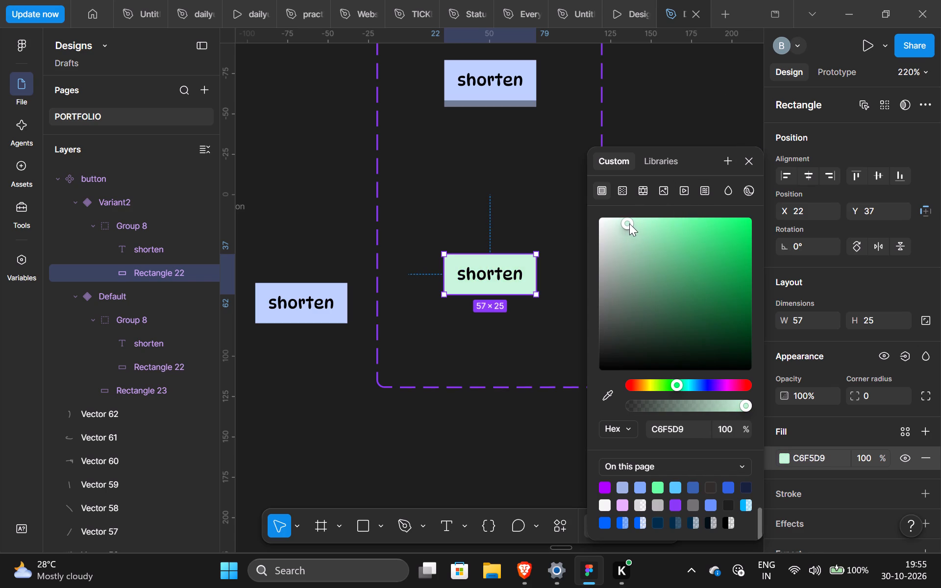
{"action": "left_click", "coordinate": [400, 433]}
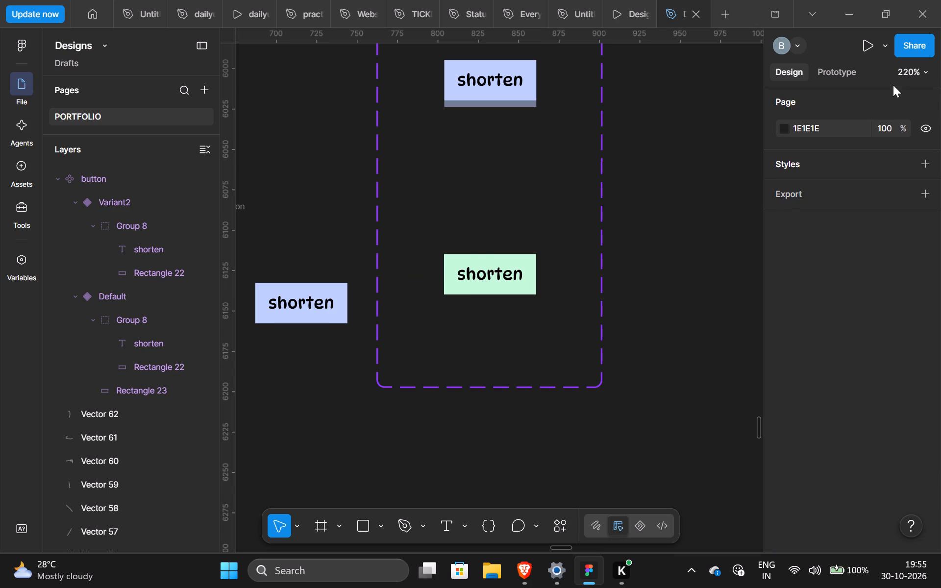
Delete both prototype connections between the Default variant and the flat button frame, the click and the After delay interactions.
{"action": "left_click", "coordinate": [842, 67]}
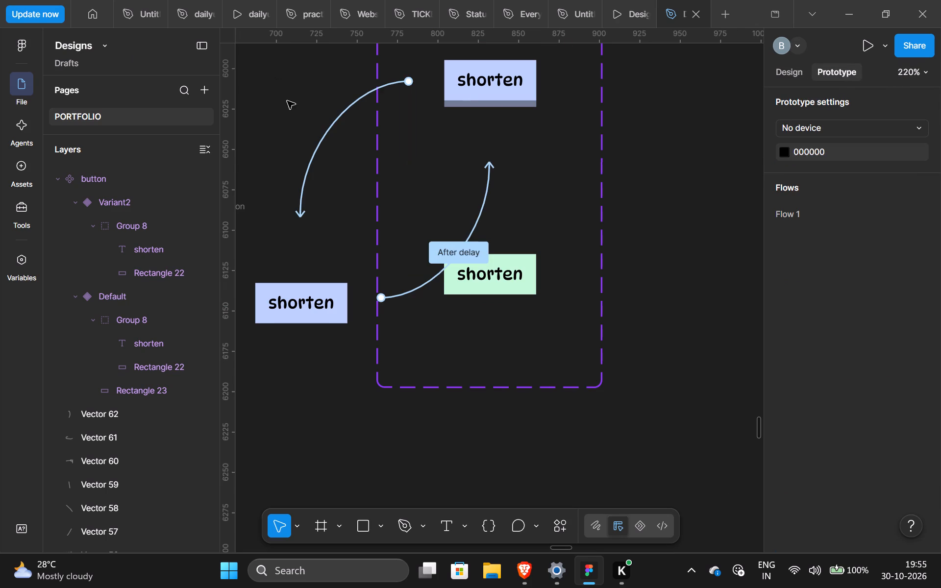
{"action": "left_click", "coordinate": [339, 110]}
{"action": "left_click", "coordinate": [348, 106]}
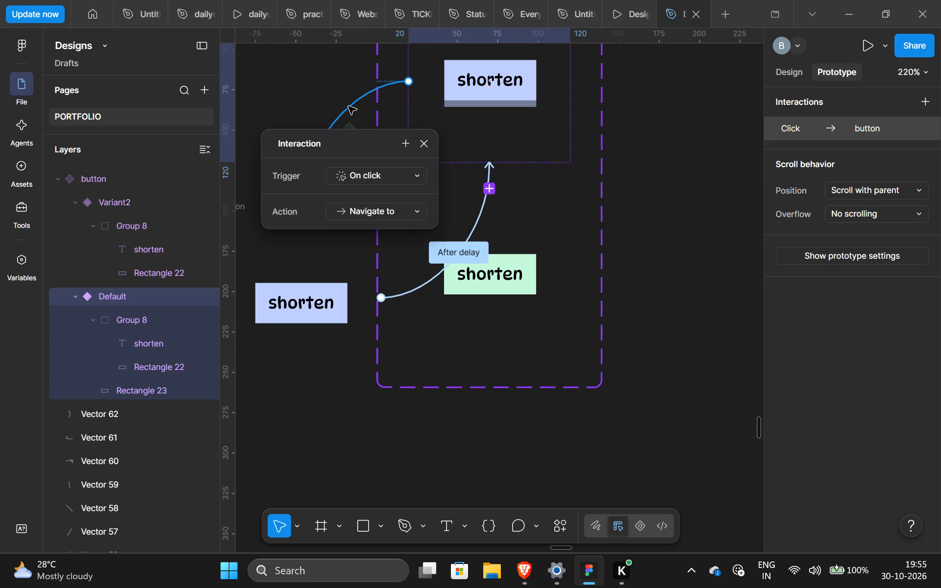
{"action": "key", "text": "BackSpace"}
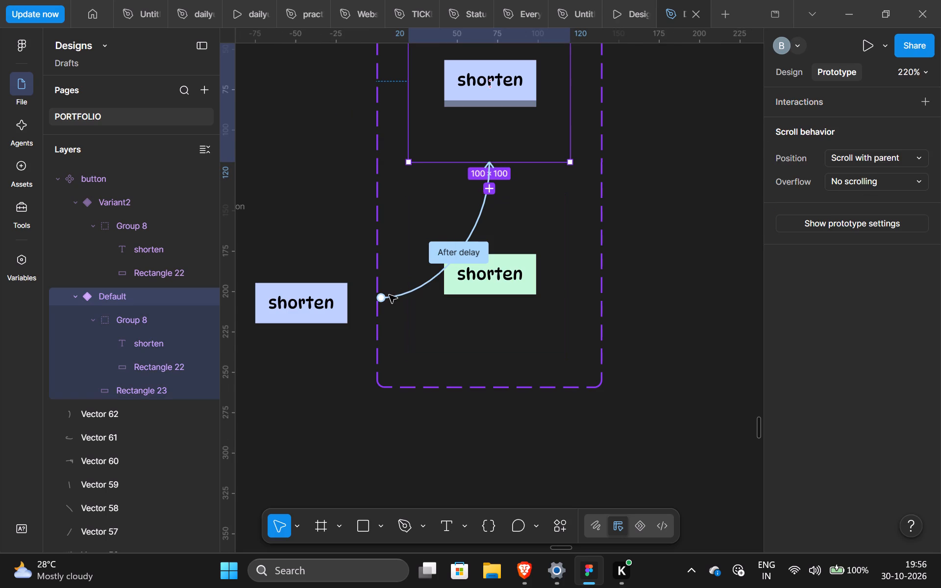
{"action": "left_click", "coordinate": [407, 295]}
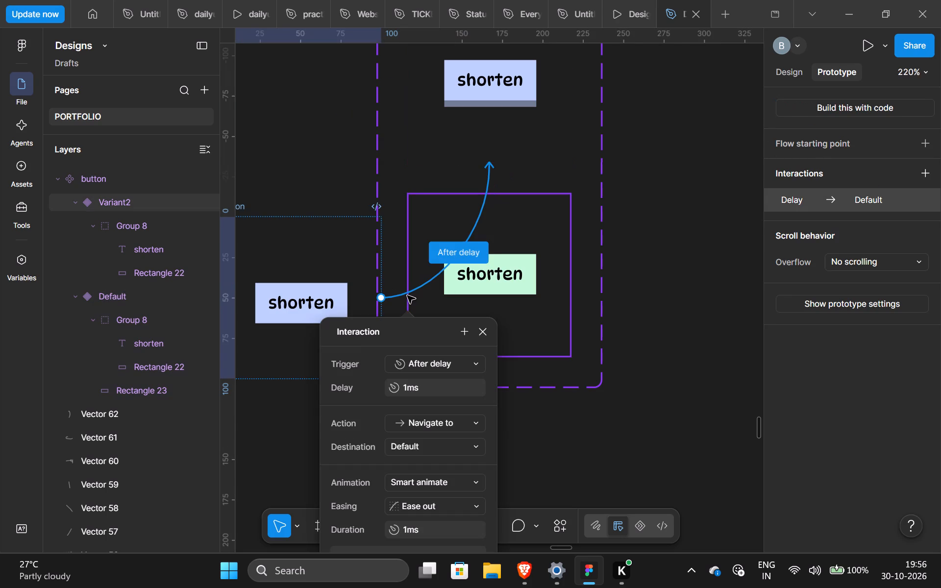
{"action": "key", "text": "BackSpace"}
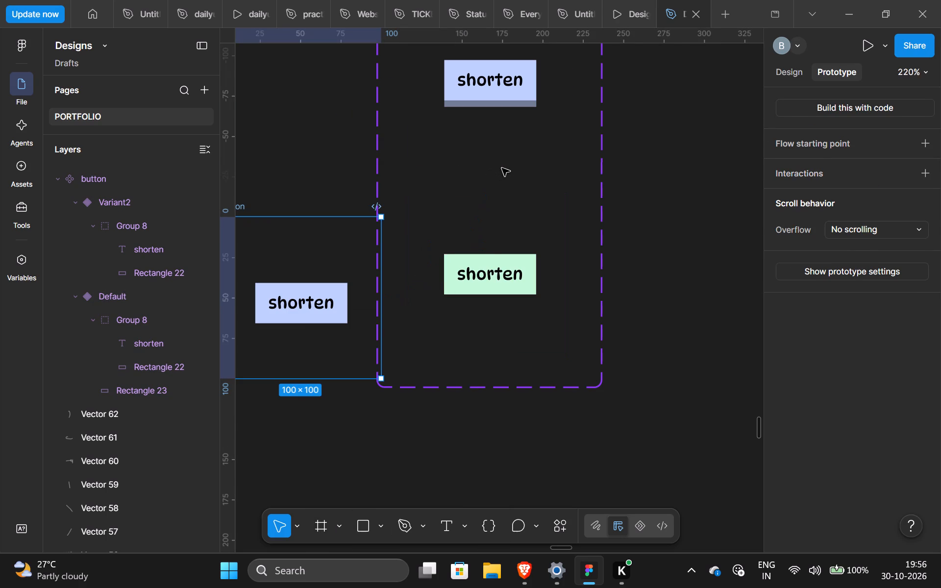
Link the Default variant to Variant2 with an On click Change to interaction, Smart animate, Ease in and out, 300ms duration.
{"action": "left_click", "coordinate": [474, 99]}
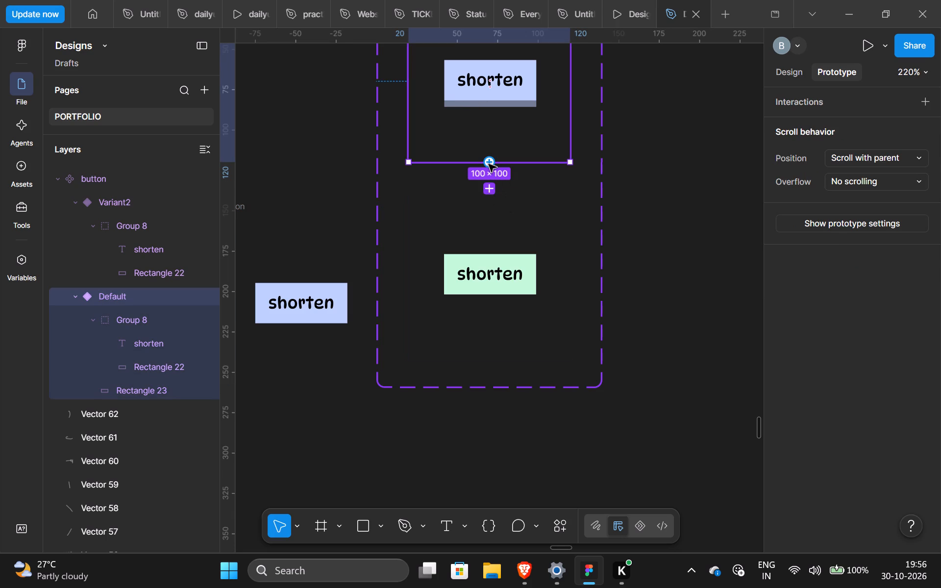
{"action": "left_click_drag", "start_coordinate": [489, 164], "coordinate": [484, 249]}
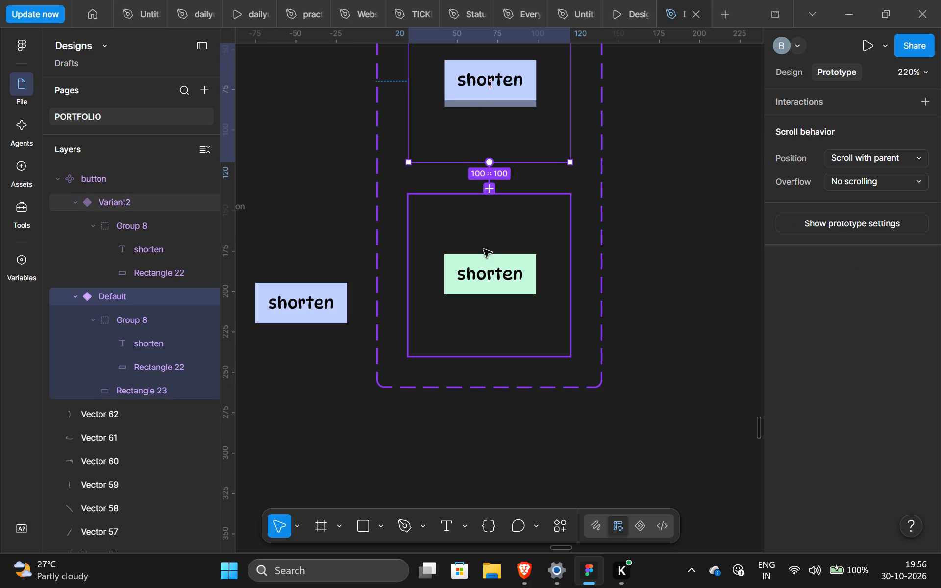
{"action": "left_click_drag", "start_coordinate": [484, 249], "coordinate": [484, 254]}
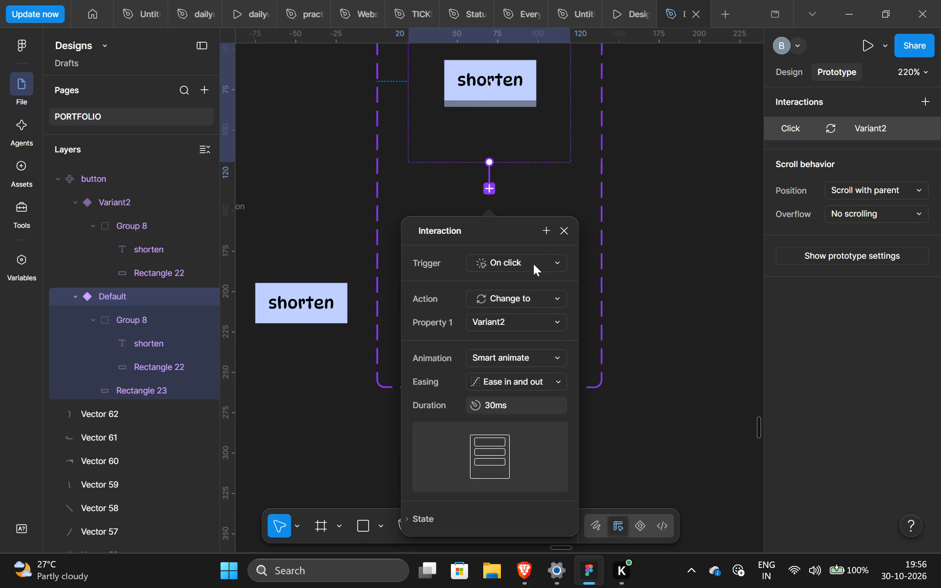
{"action": "left_click", "coordinate": [551, 355]}
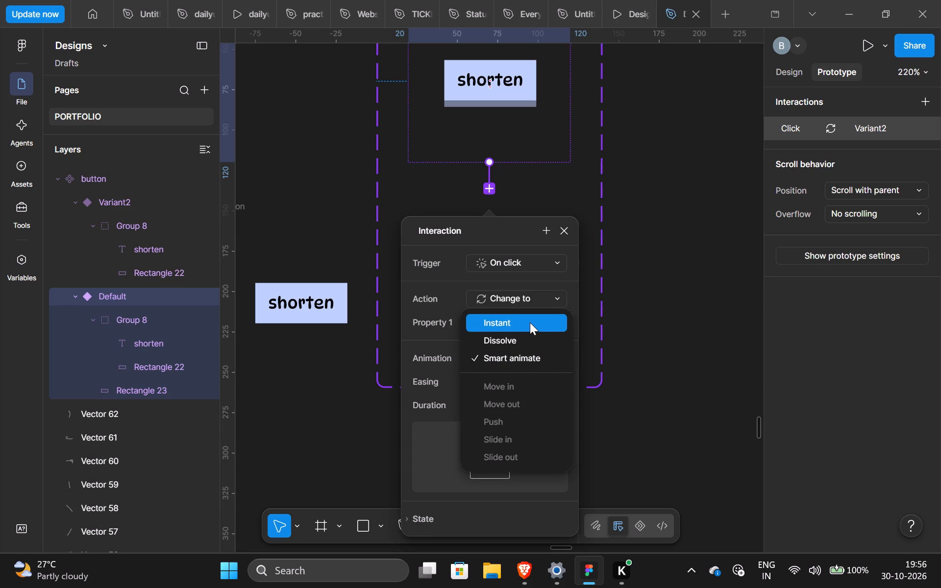
{"action": "left_click", "coordinate": [531, 353]}
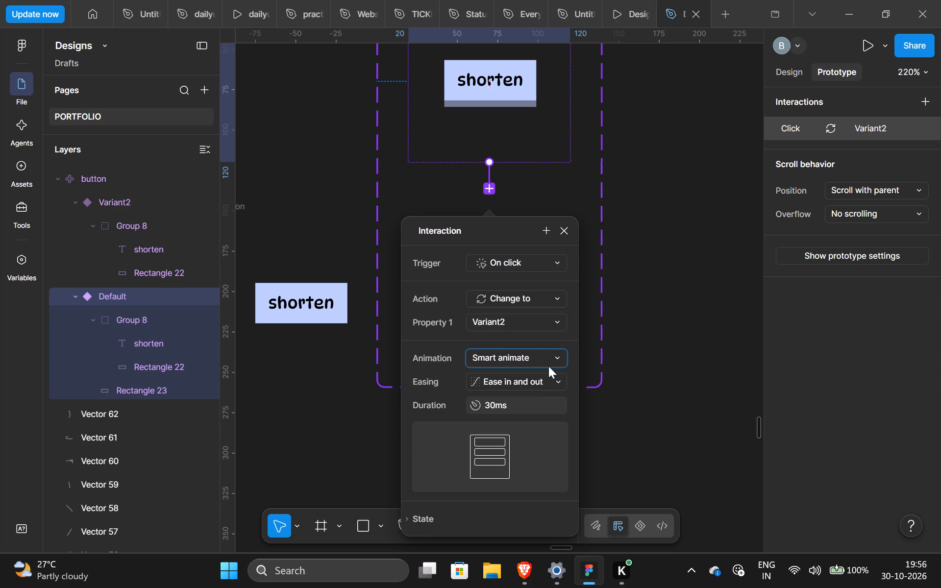
{"action": "left_click", "coordinate": [488, 404]}
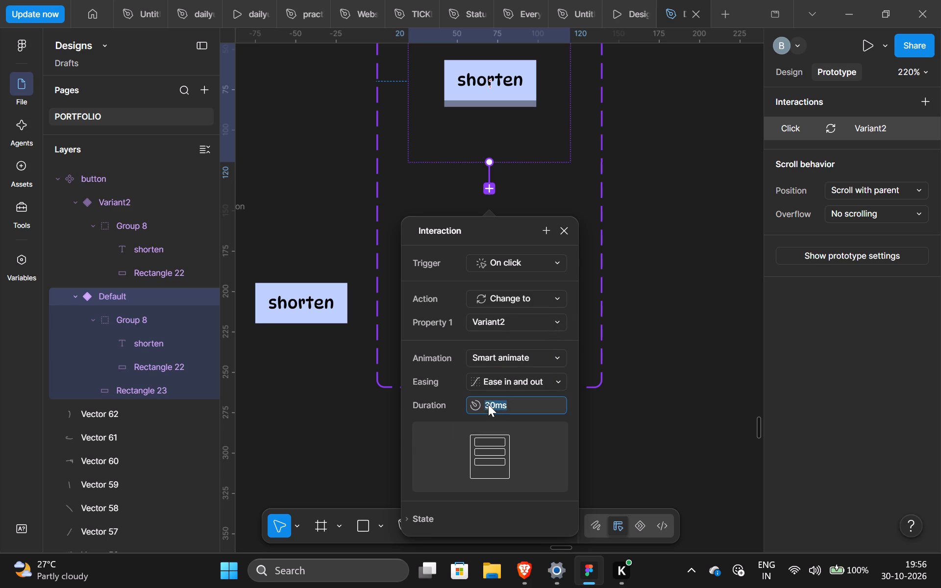
{"action": "key", "text": "Delete"}
{"action": "type", "text": "300"}
{"action": "type", "text": "ms"}
{"action": "key", "text": "Return"}
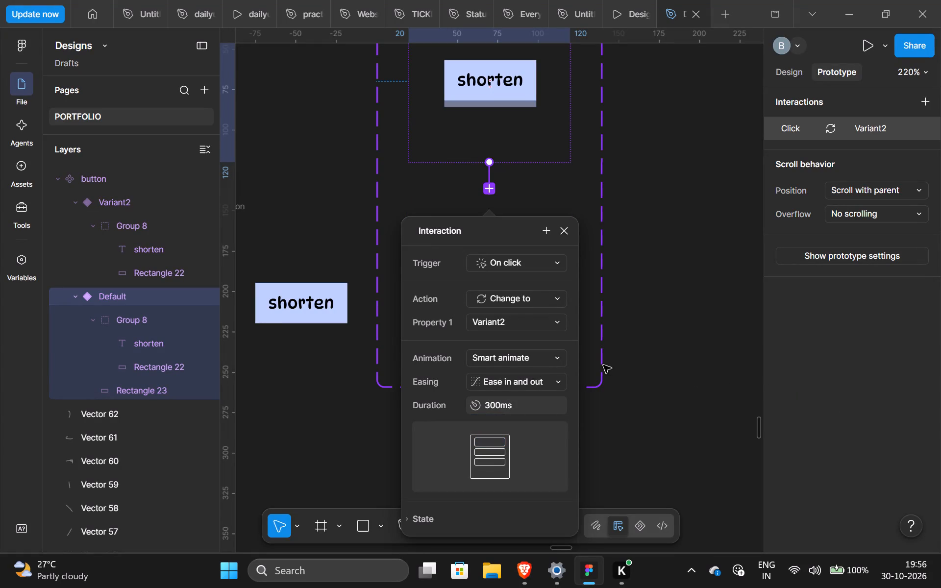
{"action": "left_click", "coordinate": [545, 357]}
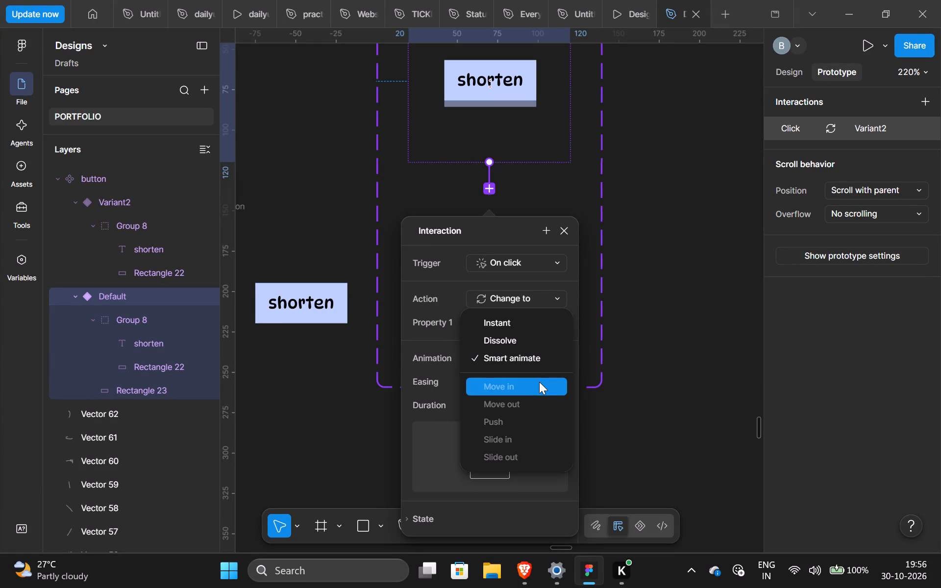
{"action": "left_click", "coordinate": [539, 382]}
{"action": "left_click", "coordinate": [539, 382]}
{"action": "left_click", "coordinate": [643, 331]}
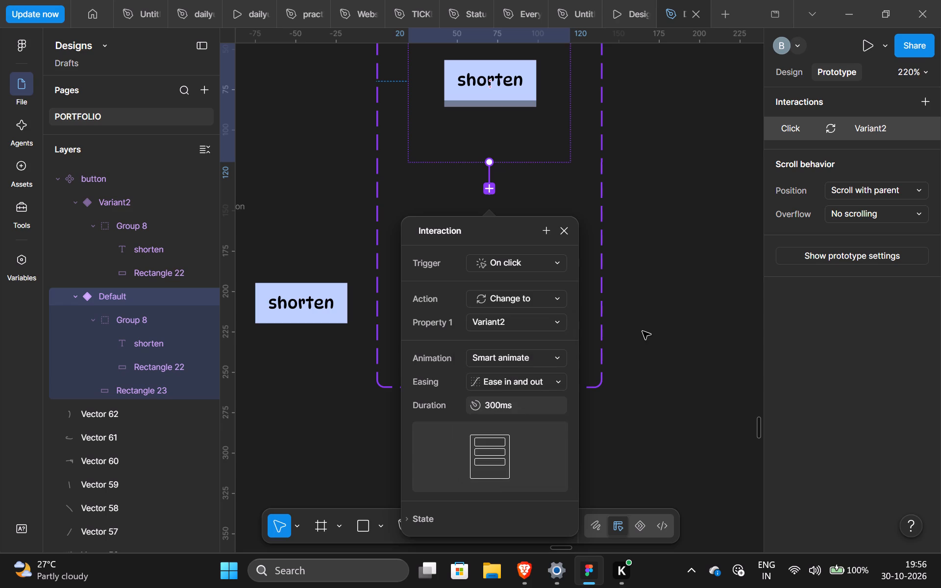
{"action": "left_click", "coordinate": [638, 275]}
Link Variant2 back to the Default variant with a Mouse leave Change to interaction.
{"action": "left_click", "coordinate": [445, 255]}
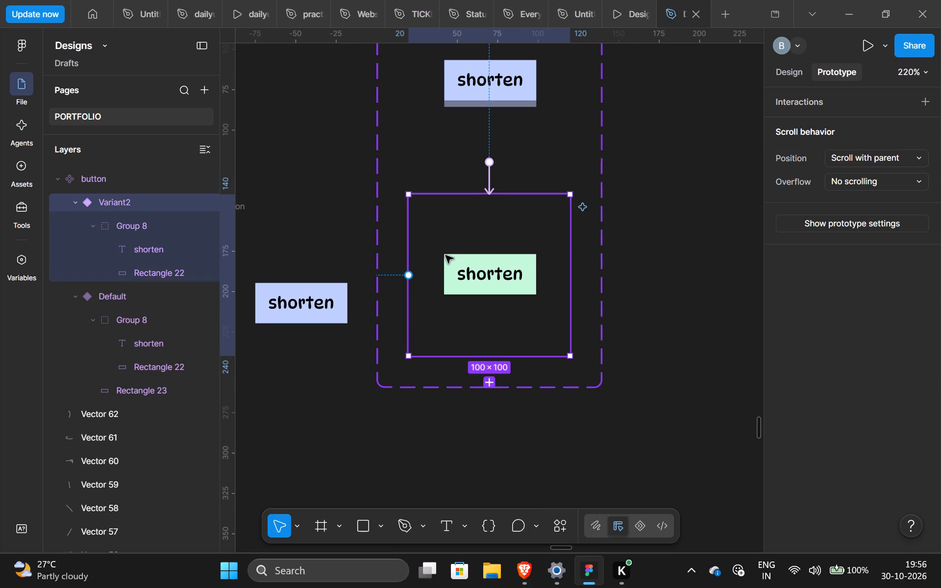
{"action": "left_click_drag", "start_coordinate": [498, 199], "coordinate": [517, 124]}
{"action": "left_click", "coordinate": [530, 226]}
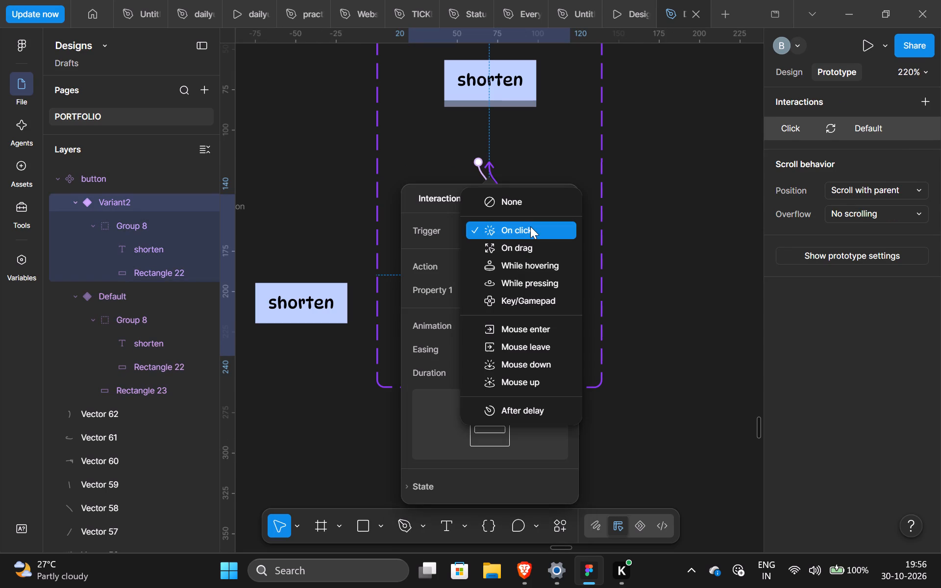
{"action": "left_click", "coordinate": [549, 342]}
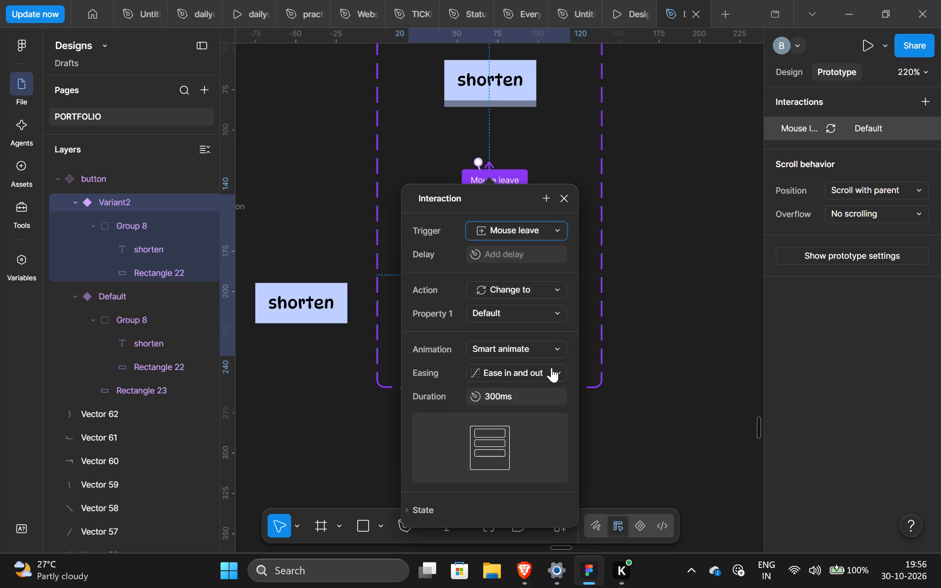
{"action": "left_click", "coordinate": [656, 321]}
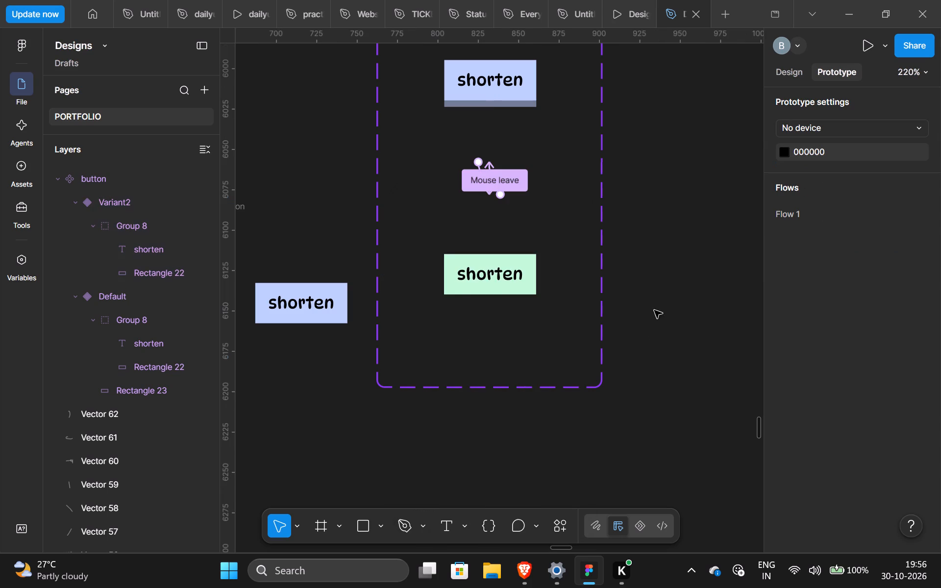
Preview the Default variant as a prototype, test its click interaction, and return to the design file.
{"action": "scroll", "coordinate": [653, 306], "scroll_direction": "up", "scroll_amount": 2}
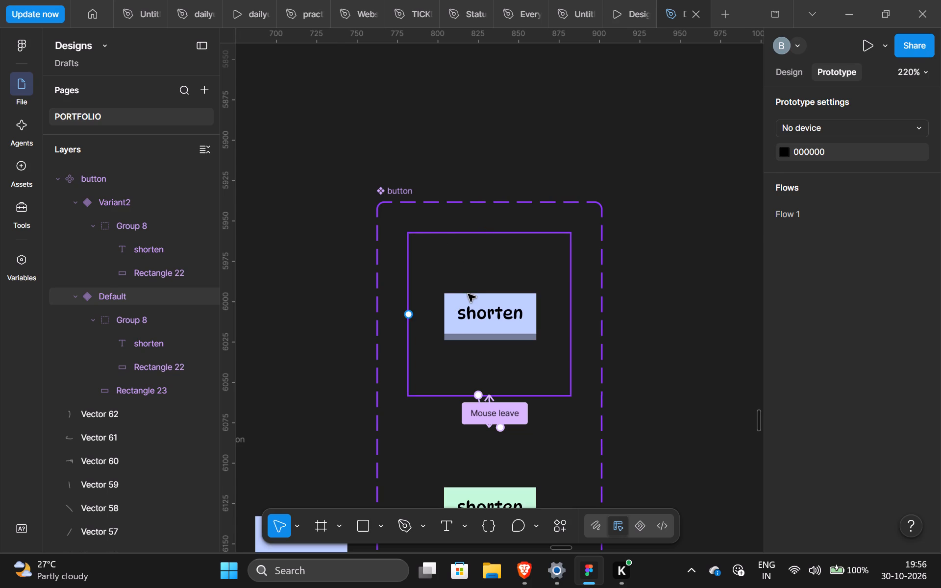
{"action": "left_click", "coordinate": [468, 294]}
{"action": "left_click", "coordinate": [864, 45]}
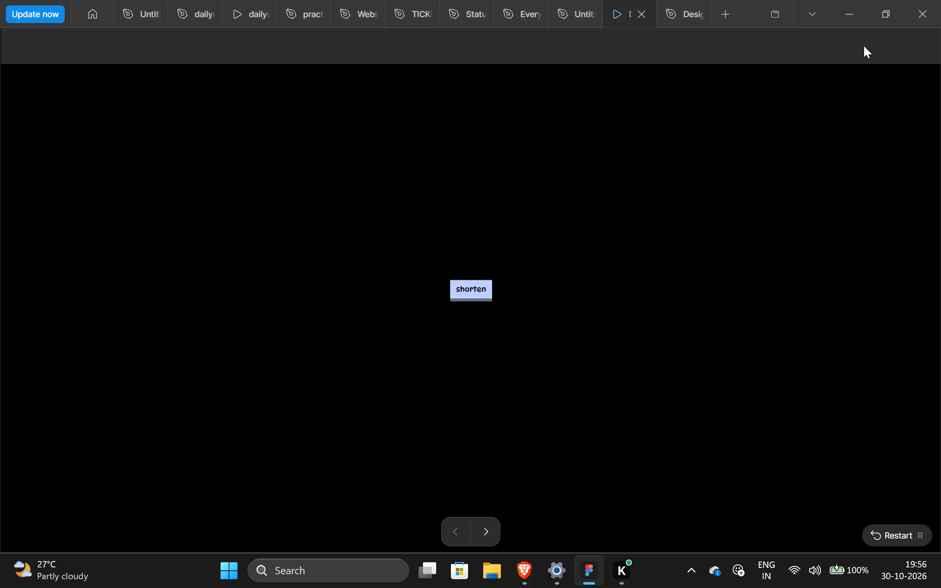
{"action": "left_click", "coordinate": [483, 290]}
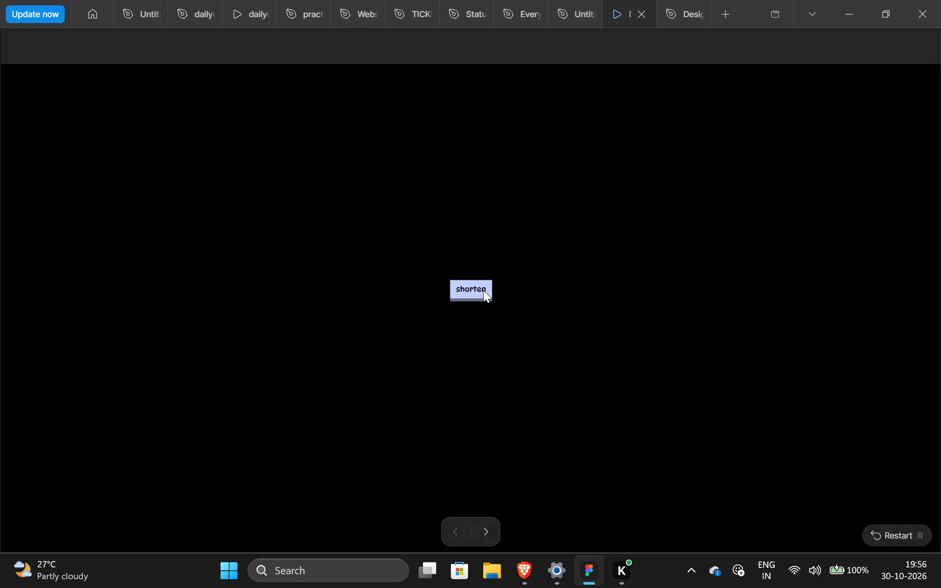
{"action": "left_click", "coordinate": [483, 290]}
{"action": "left_click", "coordinate": [483, 290]}
{"action": "left_click", "coordinate": [483, 290]}
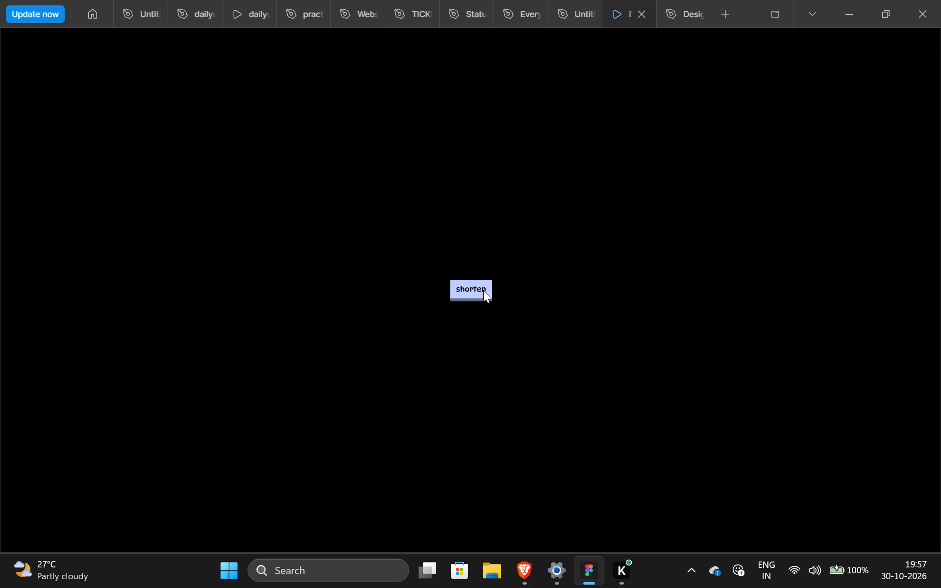
{"action": "left_click", "coordinate": [670, 0]}
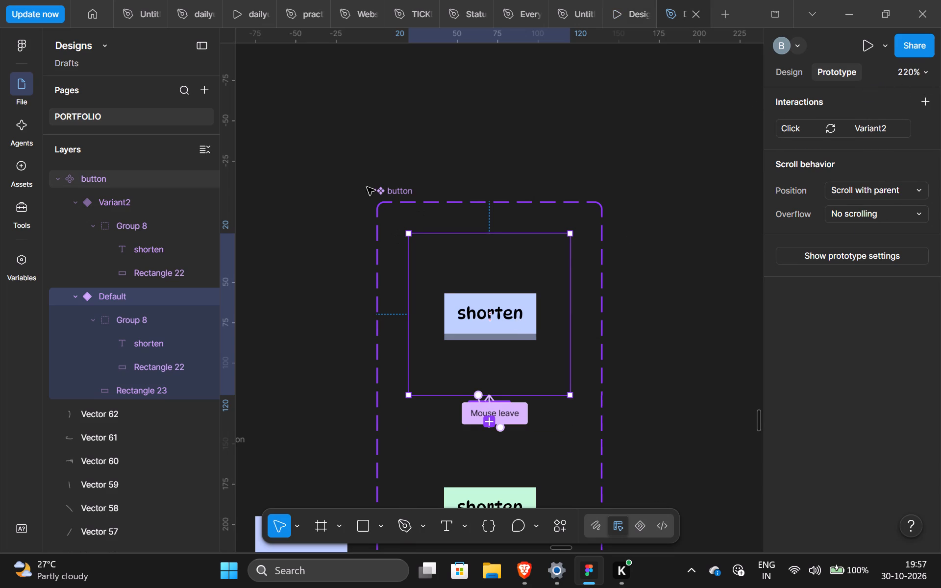
Delete the old shorten button frame placed on the white Puny URL screen.
{"action": "left_click", "coordinate": [393, 189]}
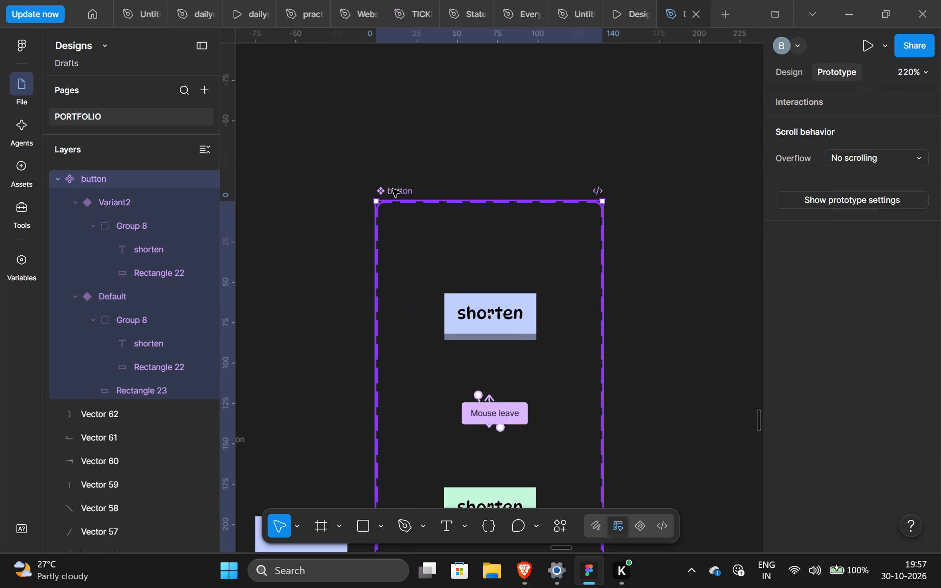
{"action": "scroll", "coordinate": [298, 197], "scroll_direction": "right", "scroll_amount": 3}
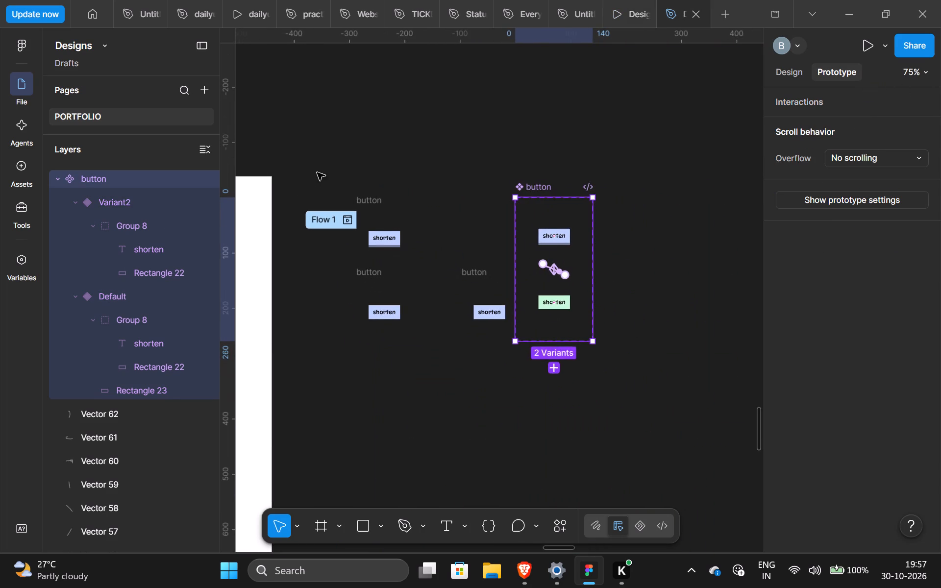
{"action": "left_click_drag", "start_coordinate": [317, 172], "coordinate": [431, 370]}
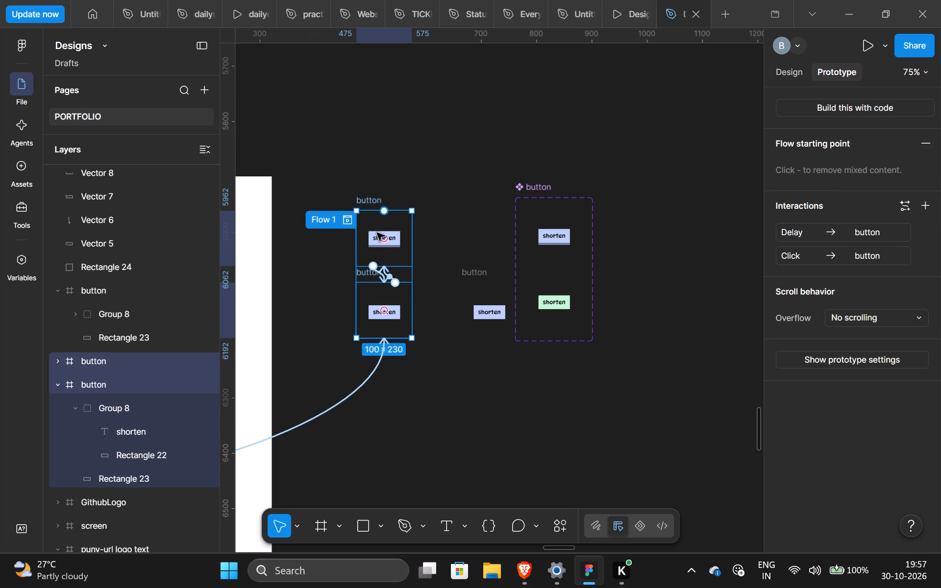
{"action": "left_click", "coordinate": [313, 160]}
{"action": "left_click", "coordinate": [313, 160]}
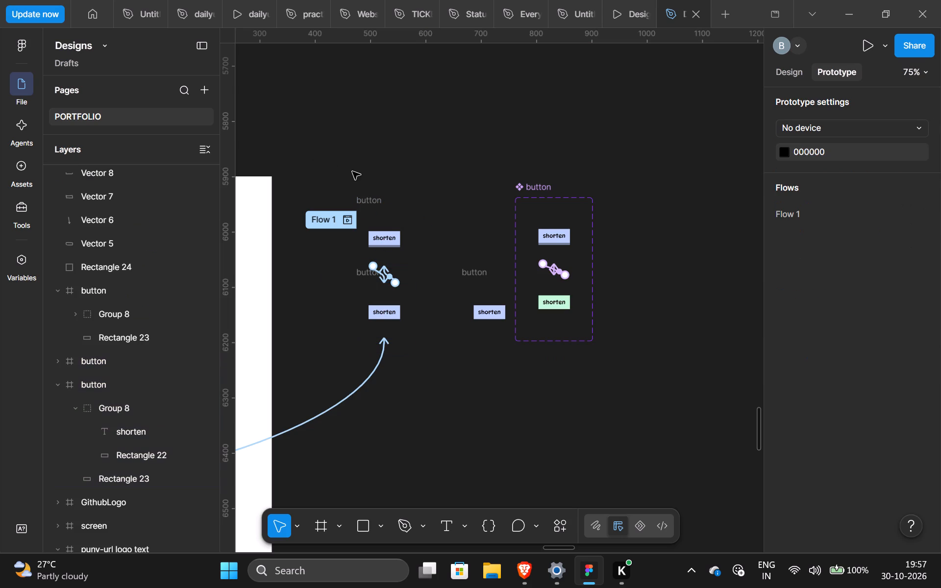
{"action": "scroll", "coordinate": [352, 171], "scroll_direction": "right", "scroll_amount": 2}
{"action": "scroll", "coordinate": [408, 491], "scroll_direction": "down", "scroll_amount": 1}
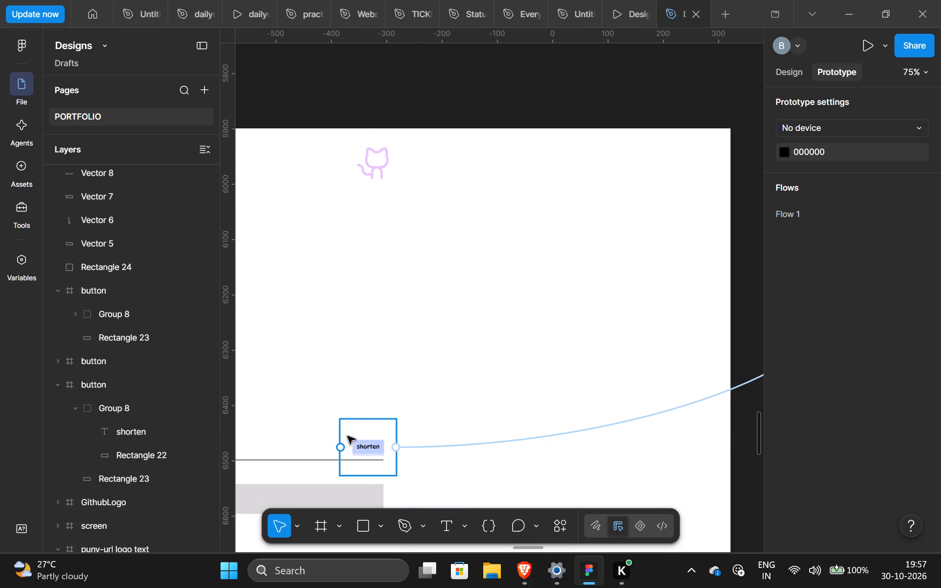
{"action": "left_click", "coordinate": [360, 448]}
{"action": "key", "text": "BackSpace"}
Delete the two stacked standalone button frames beside the screen, including the Flow 1 starting frame.
{"action": "scroll", "coordinate": [360, 448], "scroll_direction": "left", "scroll_amount": 1}
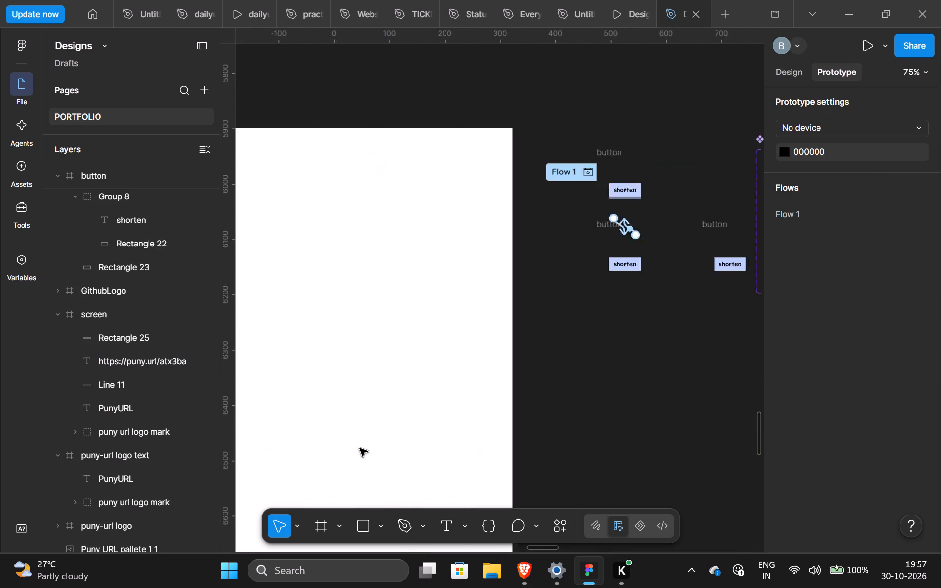
{"action": "scroll", "coordinate": [360, 448], "scroll_direction": "left", "scroll_amount": 1}
{"action": "left_click_drag", "start_coordinate": [454, 129], "coordinate": [579, 331]}
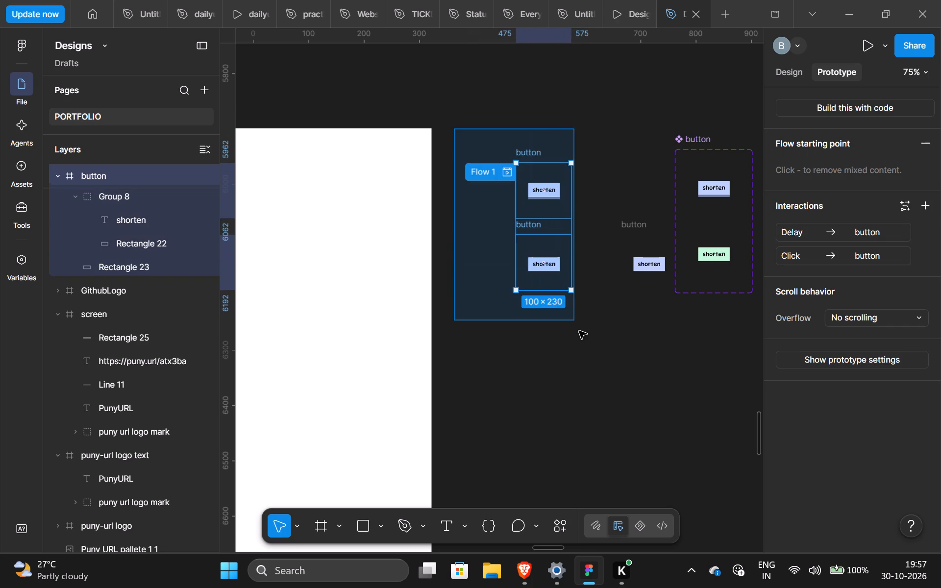
{"action": "left_click_drag", "start_coordinate": [579, 331], "coordinate": [590, 336]}
{"action": "key", "text": "BackSpace"}
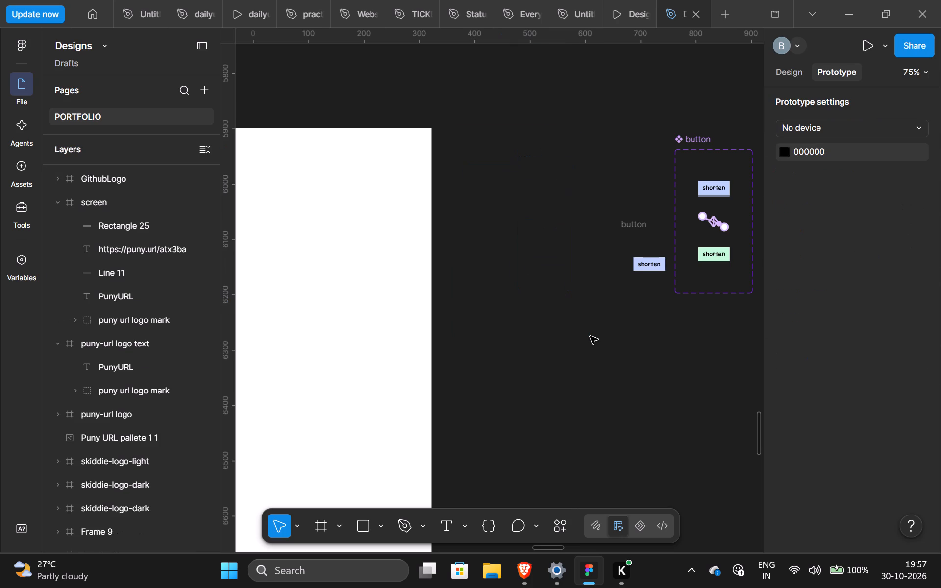
Delete the remaining flat blue shorten button frame beside the button component set.
{"action": "scroll", "coordinate": [584, 284], "scroll_direction": "left", "scroll_amount": 1}
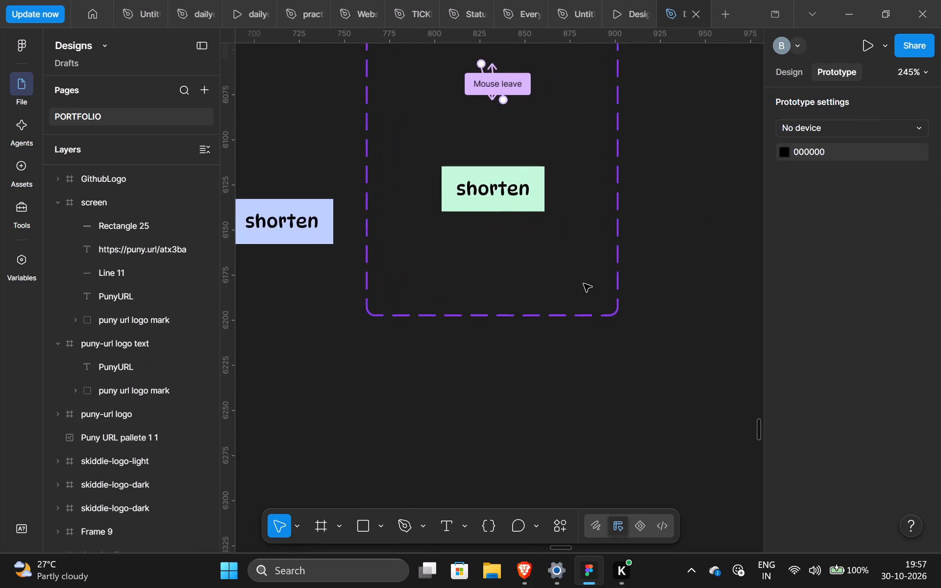
{"action": "scroll", "coordinate": [584, 284], "scroll_direction": "up", "scroll_amount": 1}
{"action": "scroll", "coordinate": [82, 299], "scroll_direction": "right", "scroll_amount": 4}
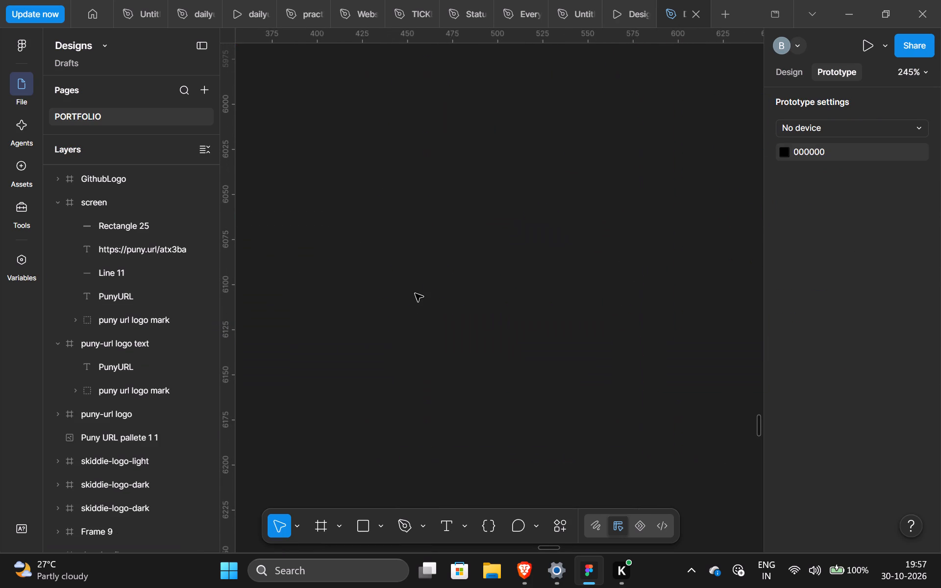
{"action": "left_click", "coordinate": [394, 259]}
{"action": "key", "text": "BackSpace"}
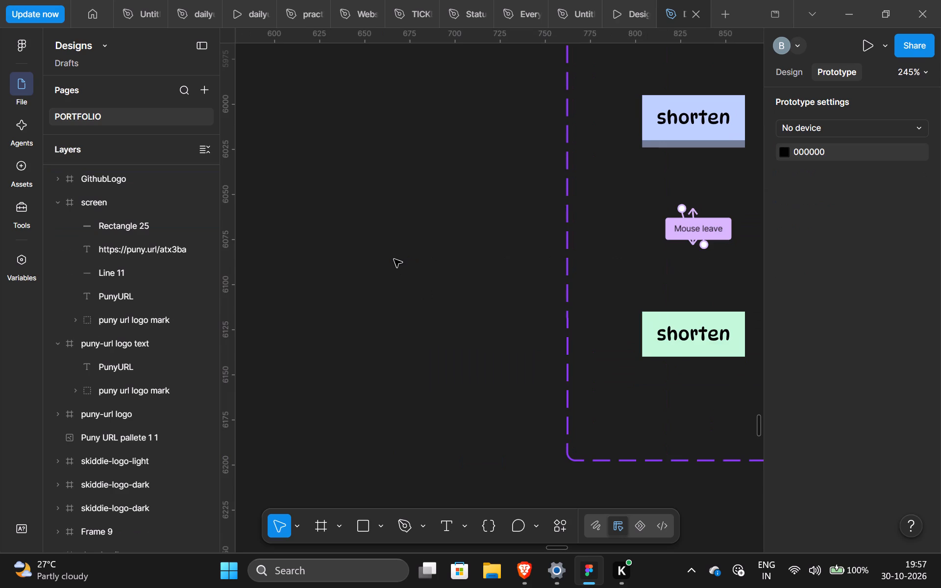
Present the prototype again with the Default variant selected and look through the preview for the button.
{"action": "scroll", "coordinate": [394, 259], "scroll_direction": "left", "scroll_amount": 2}
{"action": "scroll", "coordinate": [394, 254], "scroll_direction": "right", "scroll_amount": 2}
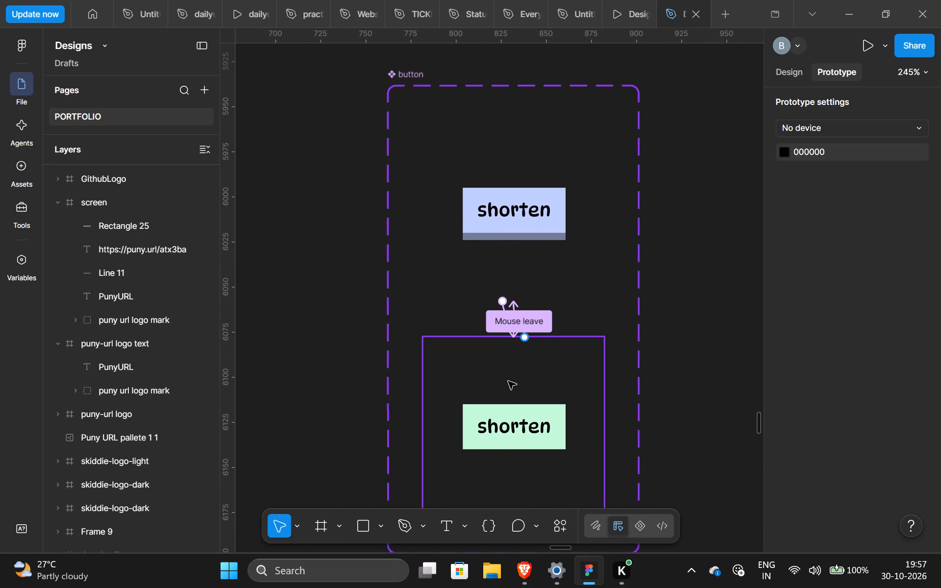
{"action": "left_click", "coordinate": [472, 216]}
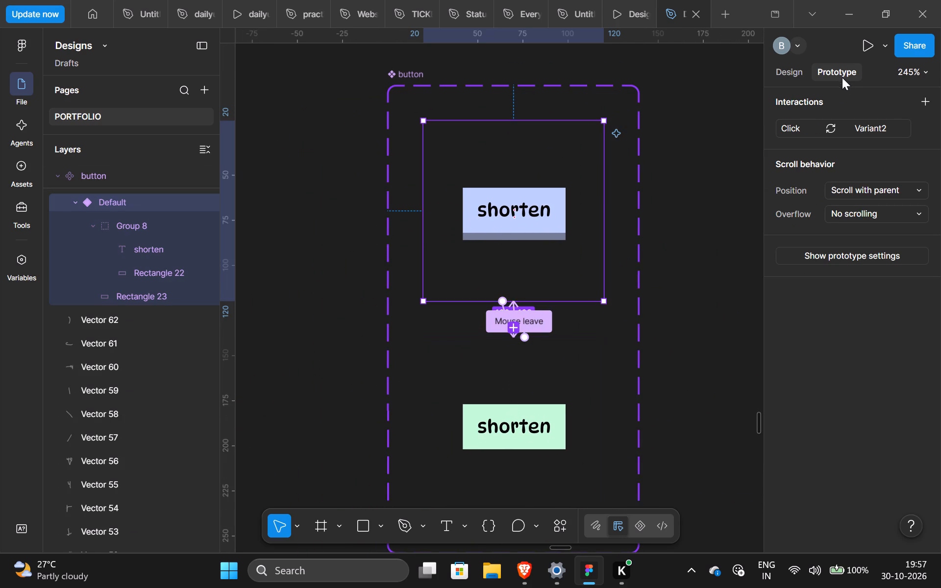
{"action": "left_click", "coordinate": [858, 43]}
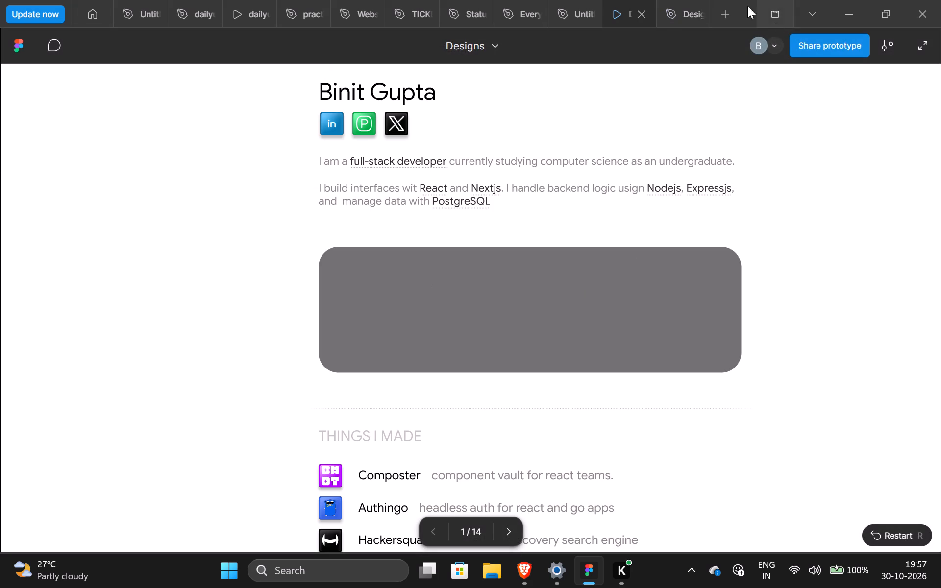
{"action": "left_click", "coordinate": [668, 13]}
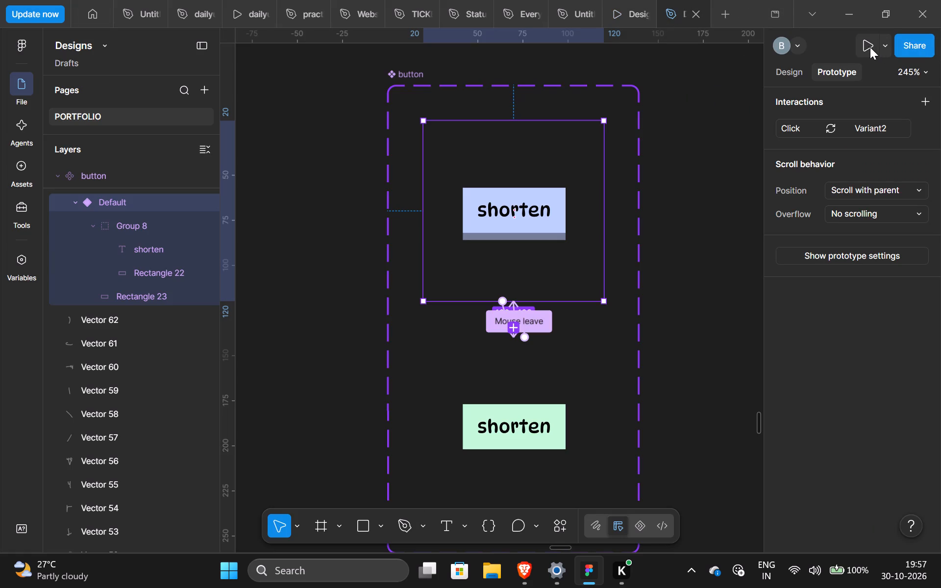
{"action": "left_click", "coordinate": [867, 45]}
{"action": "scroll", "coordinate": [427, 238], "scroll_direction": "down", "scroll_amount": 2}
{"action": "scroll", "coordinate": [430, 236], "scroll_direction": "up", "scroll_amount": 7}
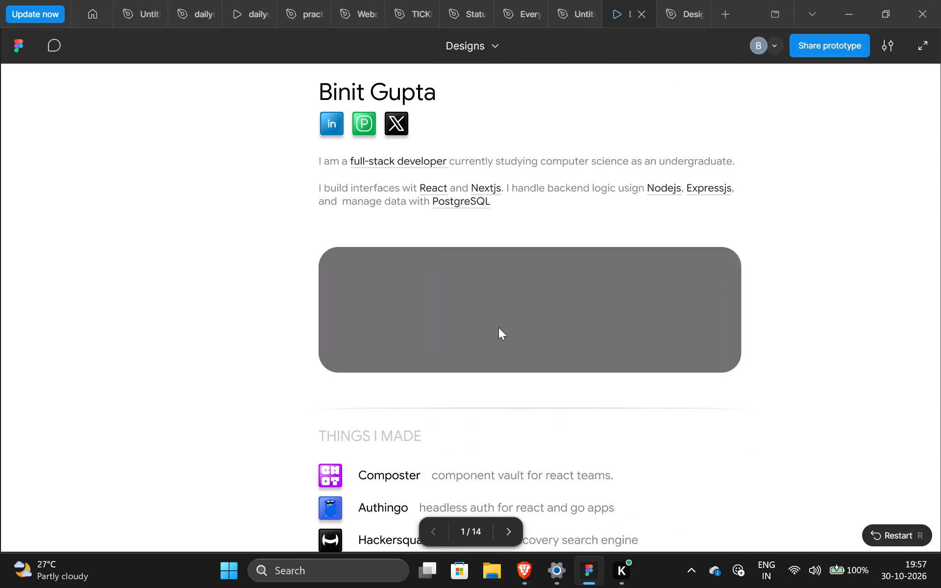
Page forward through the prototype preview to its last frame looking for the shorten button, and return to the design file.
{"action": "left_click", "coordinate": [508, 533]}
{"action": "left_click", "coordinate": [508, 533]}
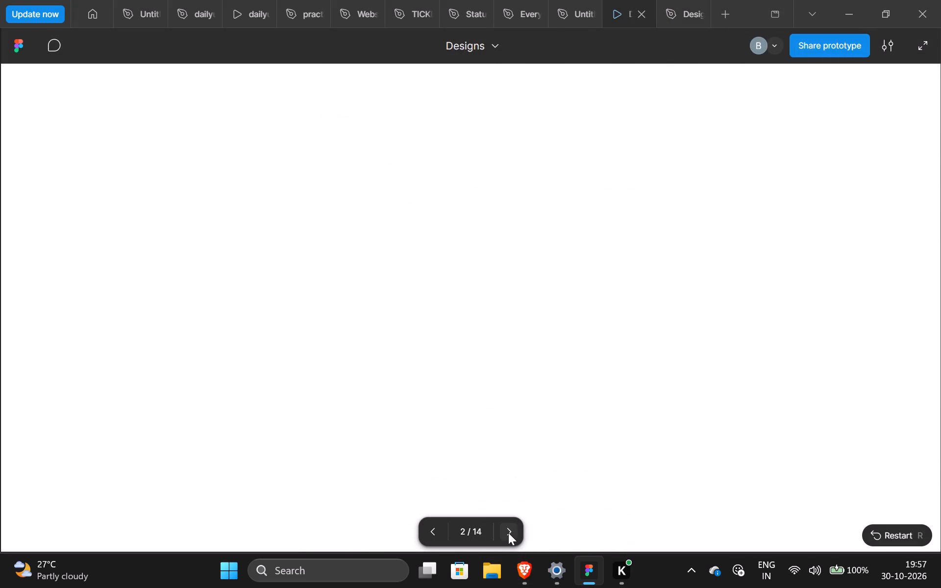
{"action": "left_click", "coordinate": [508, 533]}
{"action": "left_click", "coordinate": [508, 533]}
{"action": "left_click", "coordinate": [508, 533]}
{"action": "left_click", "coordinate": [508, 533]}
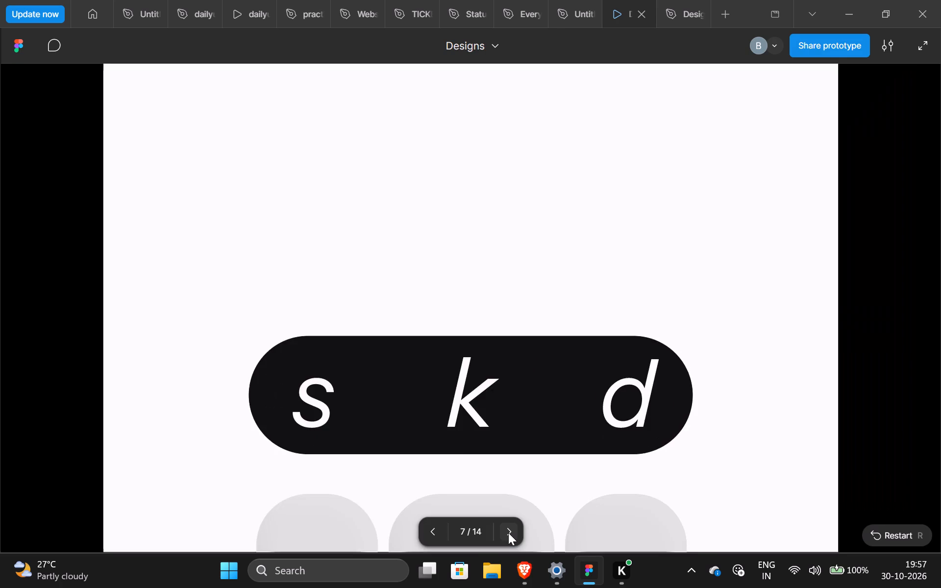
{"action": "left_click", "coordinate": [508, 533]}
{"action": "left_click", "coordinate": [508, 533]}
{"action": "left_click", "coordinate": [508, 533]}
{"action": "double_click", "coordinate": [508, 533]}
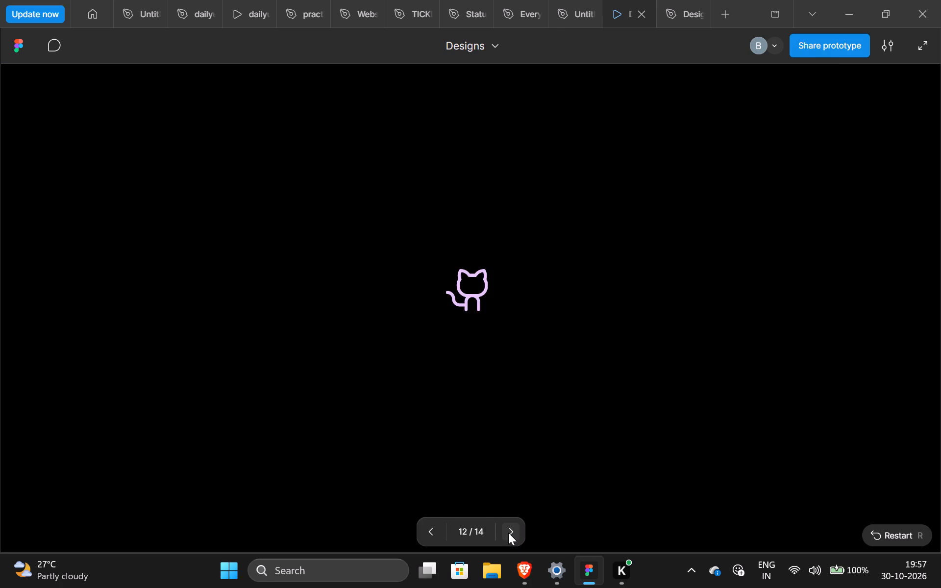
{"action": "left_click", "coordinate": [508, 533]}
{"action": "left_click", "coordinate": [508, 531]}
{"action": "left_click", "coordinate": [508, 531]}
{"action": "left_click", "coordinate": [508, 531]}
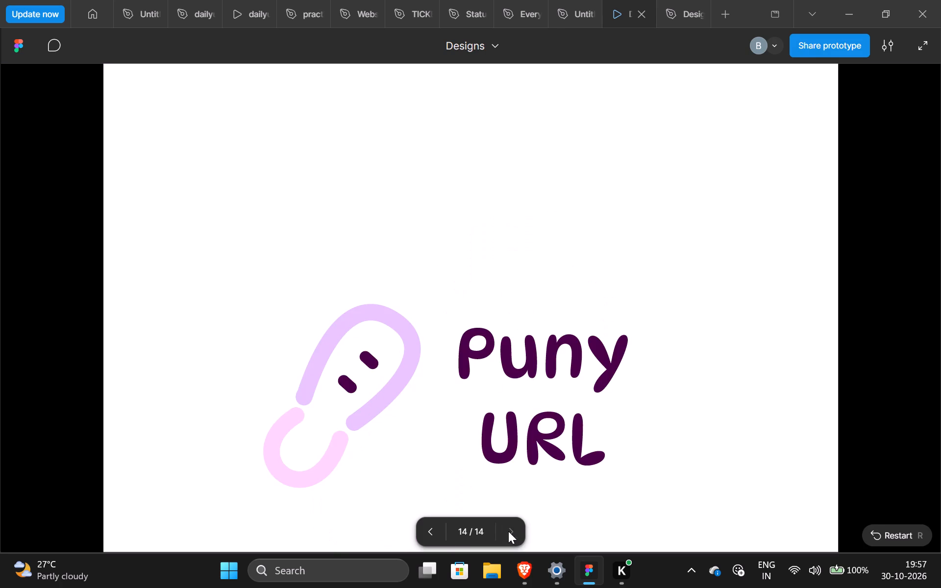
{"action": "left_click", "coordinate": [682, 17]}
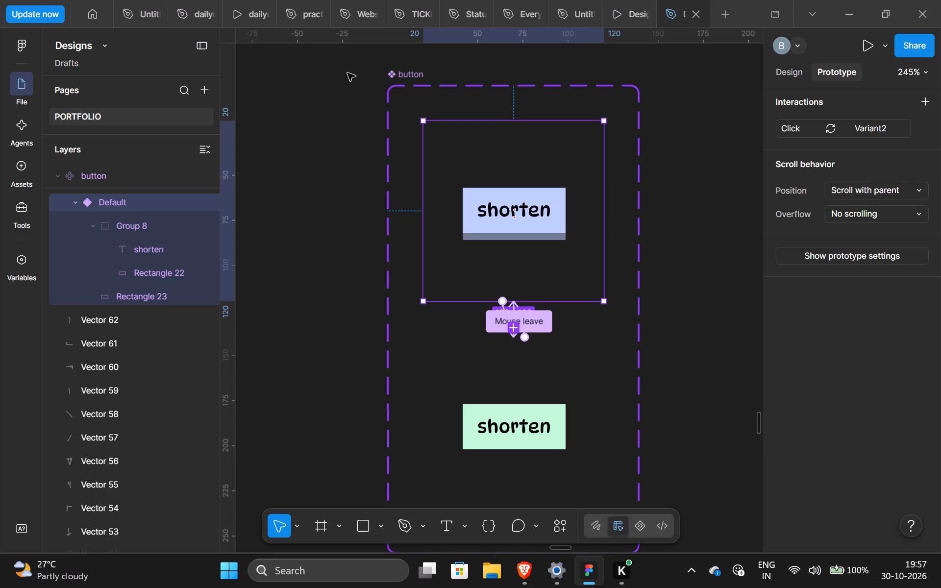
Present the prototype with the whole button component set selected, and close the preview.
{"action": "left_click", "coordinate": [411, 80]}
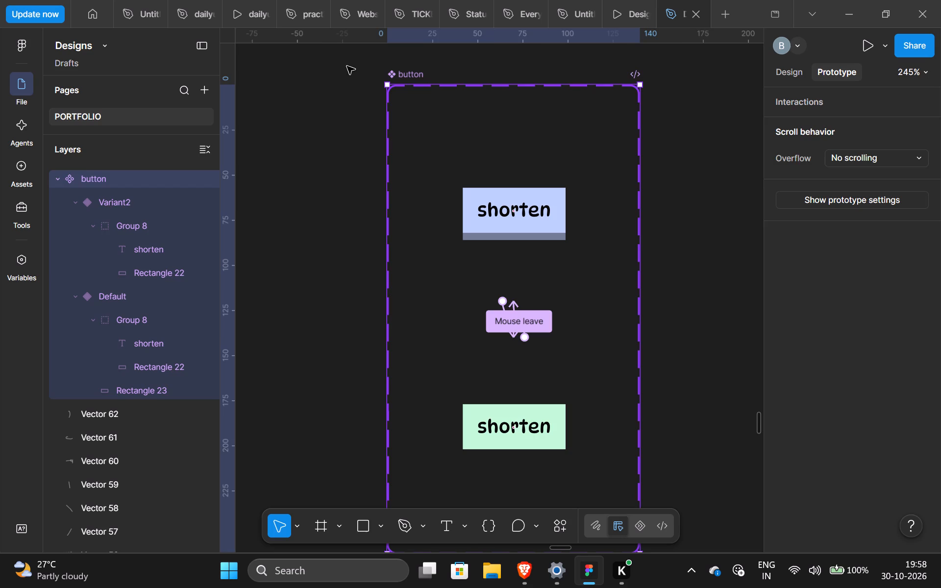
{"action": "left_click", "coordinate": [319, 67]}
{"action": "left_click", "coordinate": [404, 75]}
{"action": "left_click", "coordinate": [902, 151]}
{"action": "left_click", "coordinate": [902, 151]}
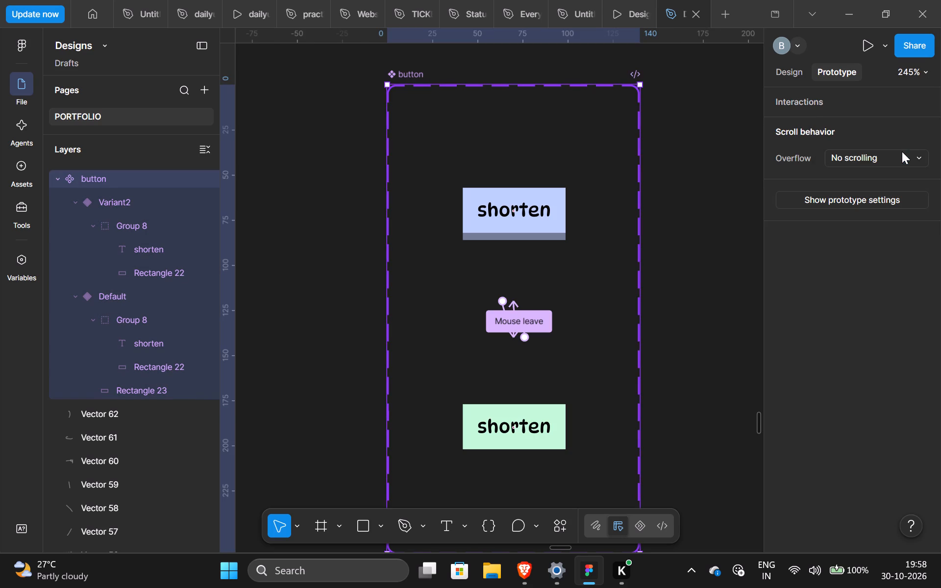
{"action": "left_click", "coordinate": [867, 43]}
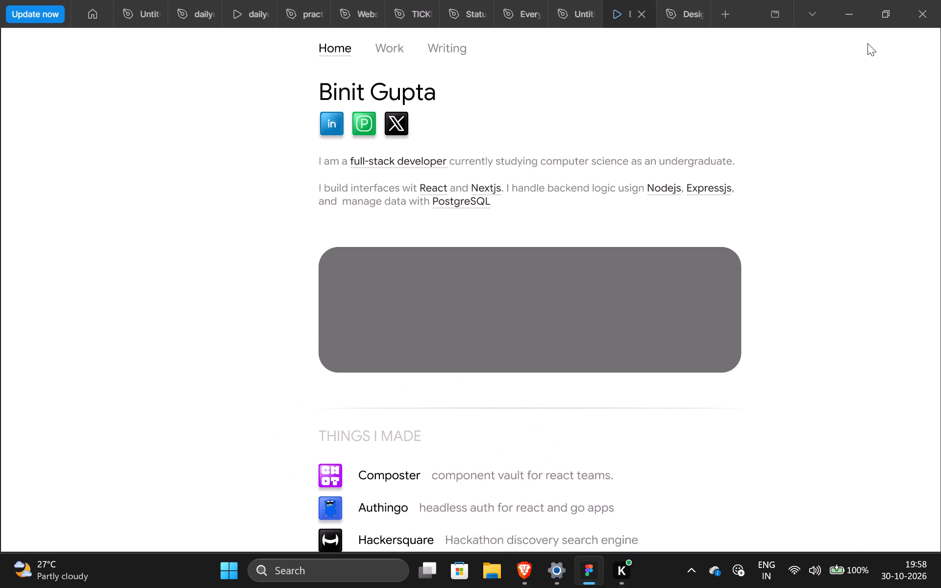
{"action": "left_click", "coordinate": [642, 13]}
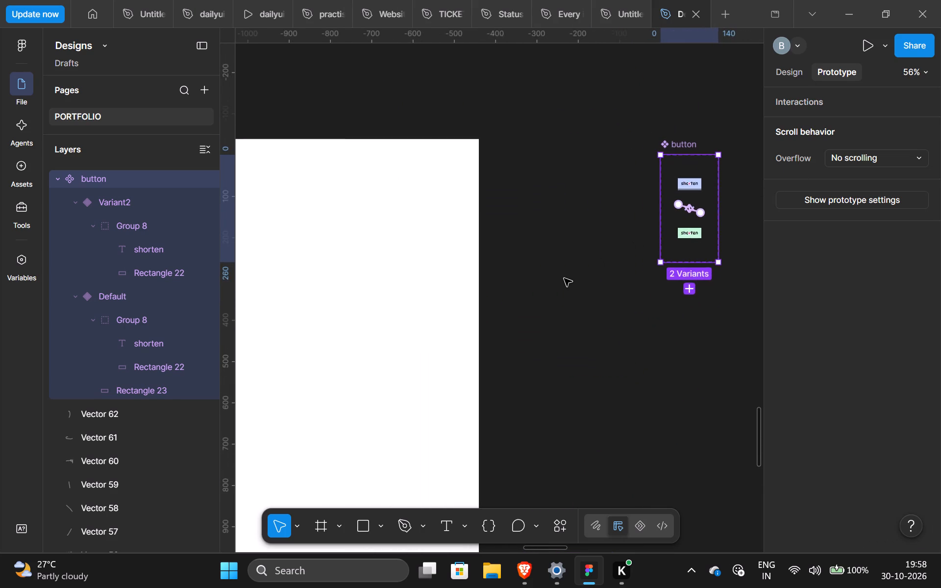
Check the prototype device choices and the button component set's design properties.
{"action": "left_click", "coordinate": [564, 278]}
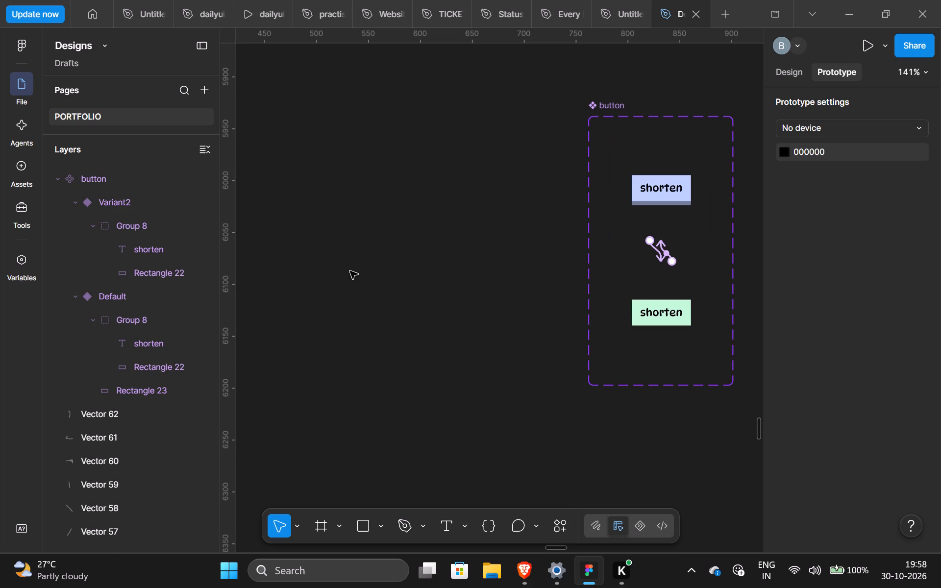
{"action": "scroll", "coordinate": [350, 271], "scroll_direction": "left", "scroll_amount": 2}
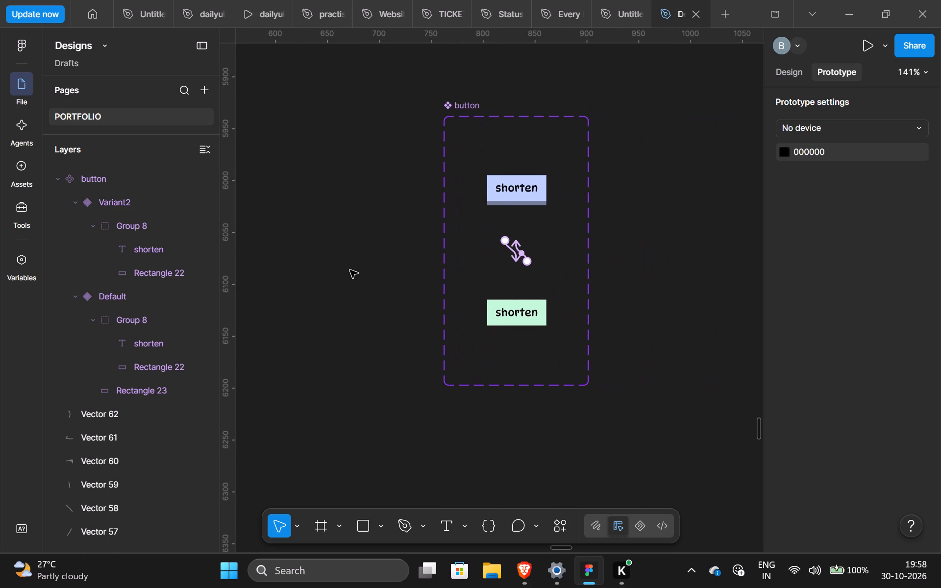
{"action": "left_click", "coordinate": [907, 125]}
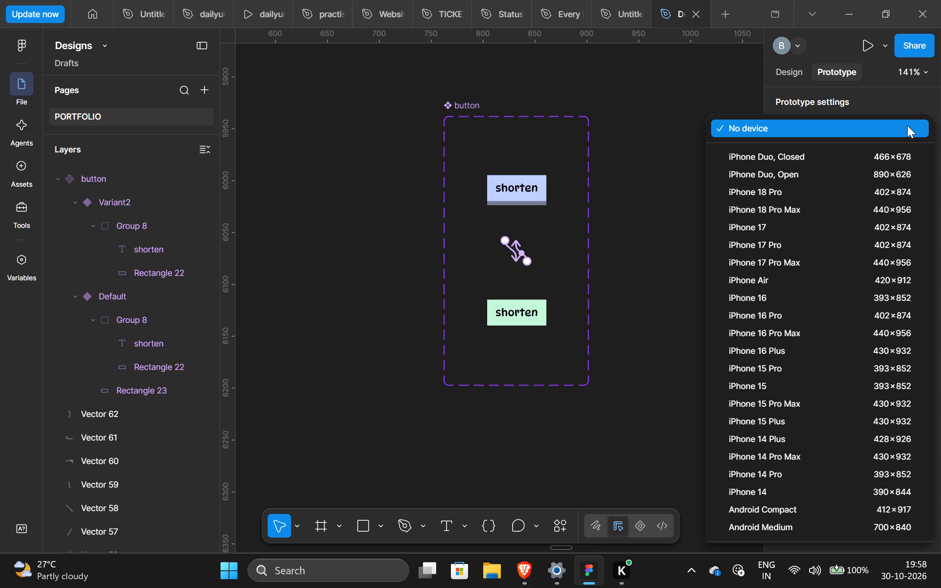
{"action": "left_click", "coordinate": [286, 79]}
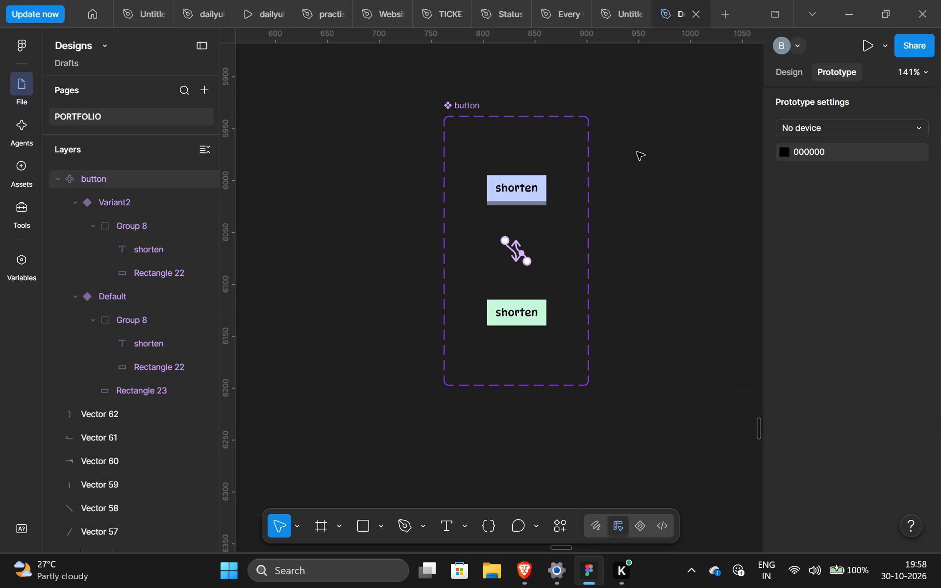
{"action": "left_click", "coordinate": [697, 169]}
{"action": "left_click", "coordinate": [468, 99]}
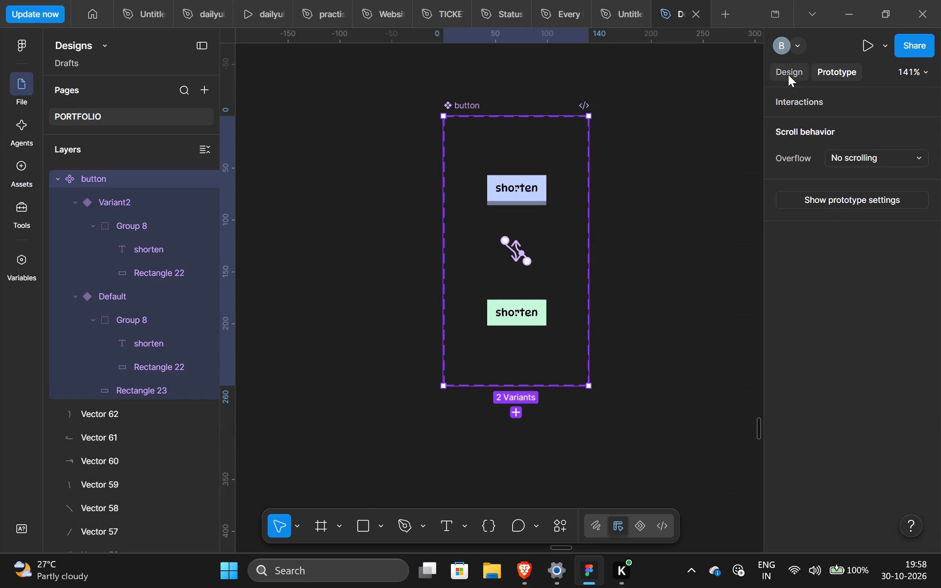
{"action": "left_click", "coordinate": [788, 69]}
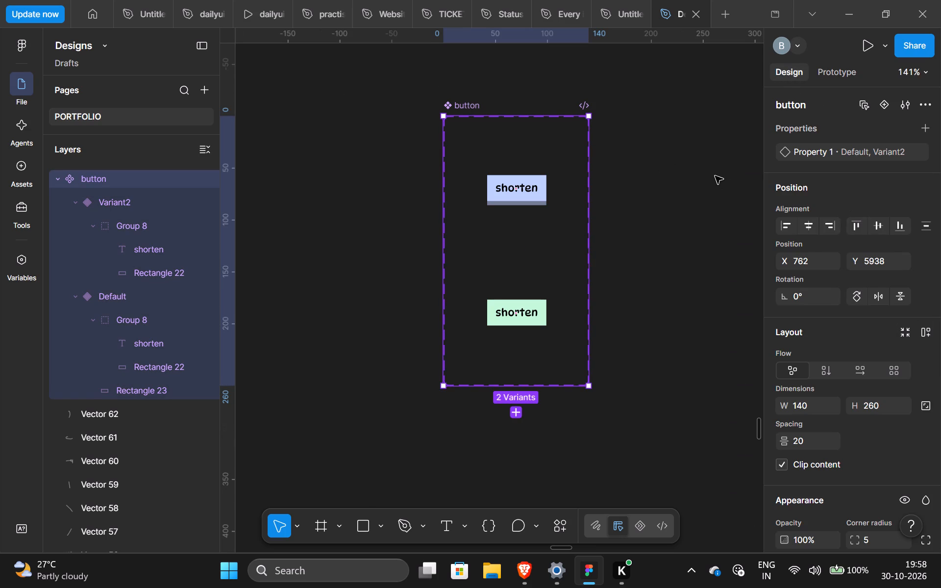
Draw a frame about 214 × 260 beside the button component set, aligned with its top edge.
{"action": "left_click", "coordinate": [715, 175]}
{"action": "scroll", "coordinate": [715, 175], "scroll_direction": "left", "scroll_amount": 1}
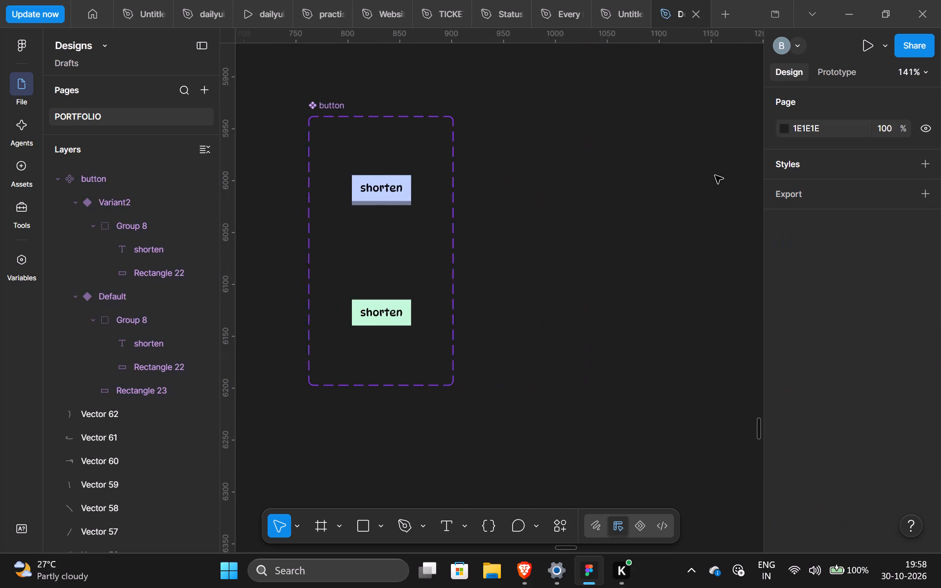
{"action": "scroll", "coordinate": [715, 175], "scroll_direction": "left", "scroll_amount": 1}
{"action": "key", "text": "f"}
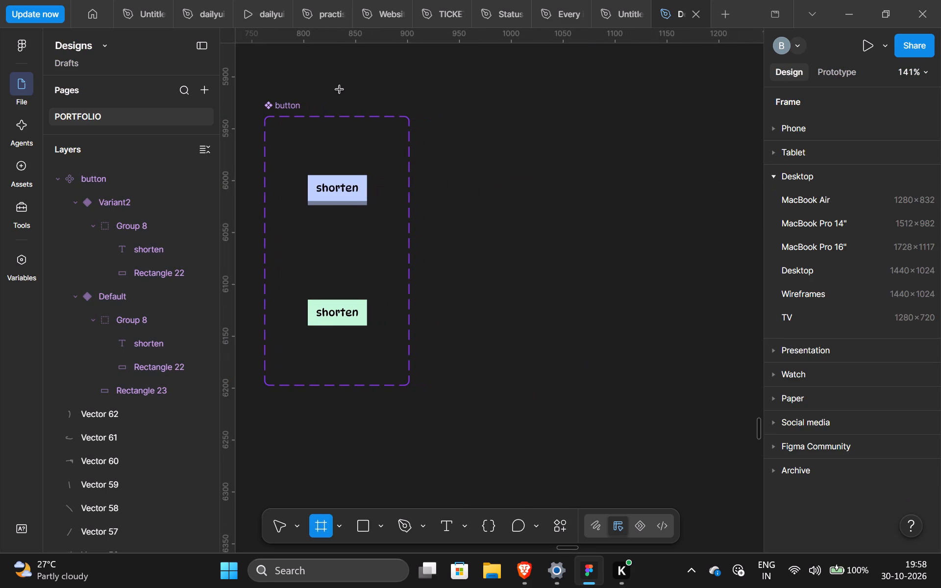
{"action": "left_click_drag", "start_coordinate": [440, 114], "coordinate": [662, 387]}
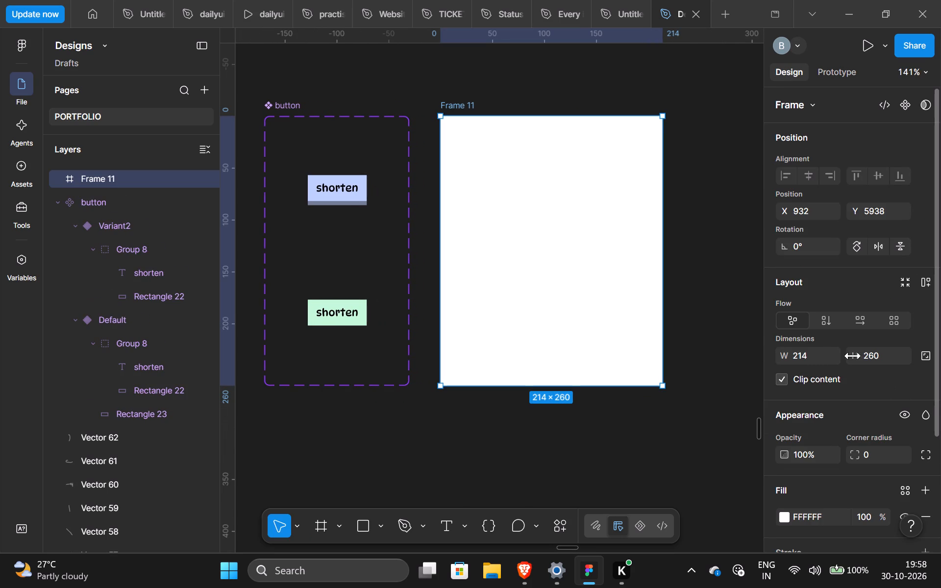
Set the new frame's width to 140.
{"action": "left_click", "coordinate": [815, 350]}
{"action": "key", "text": "BackSpace"}
{"action": "type", "text": "149"}
{"action": "key", "text": "BackSpace"}
{"action": "key", "text": "0"}
{"action": "key", "text": "Return"}
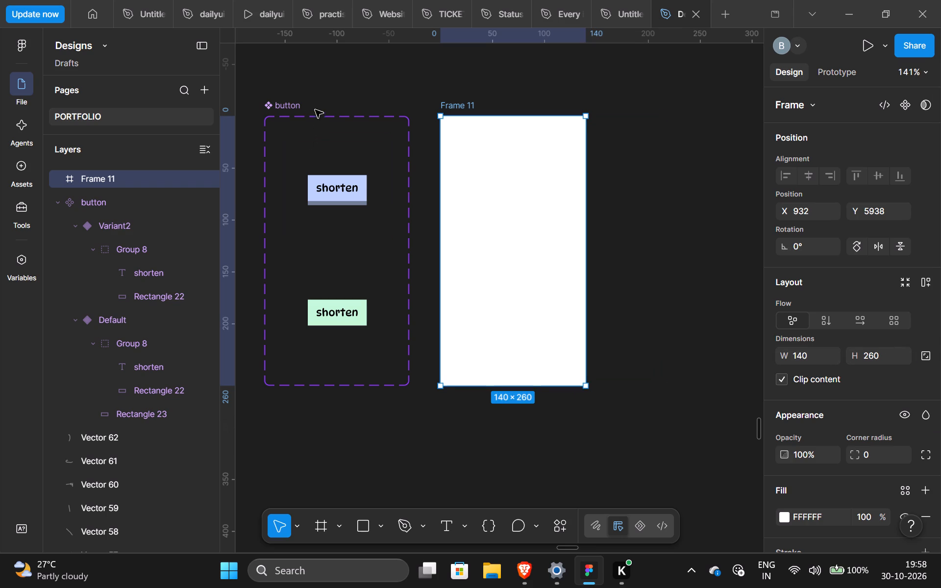
Move the button component set over the new white frame and nest it inside that frame's layer.
{"action": "left_click_drag", "start_coordinate": [289, 101], "coordinate": [470, 107]}
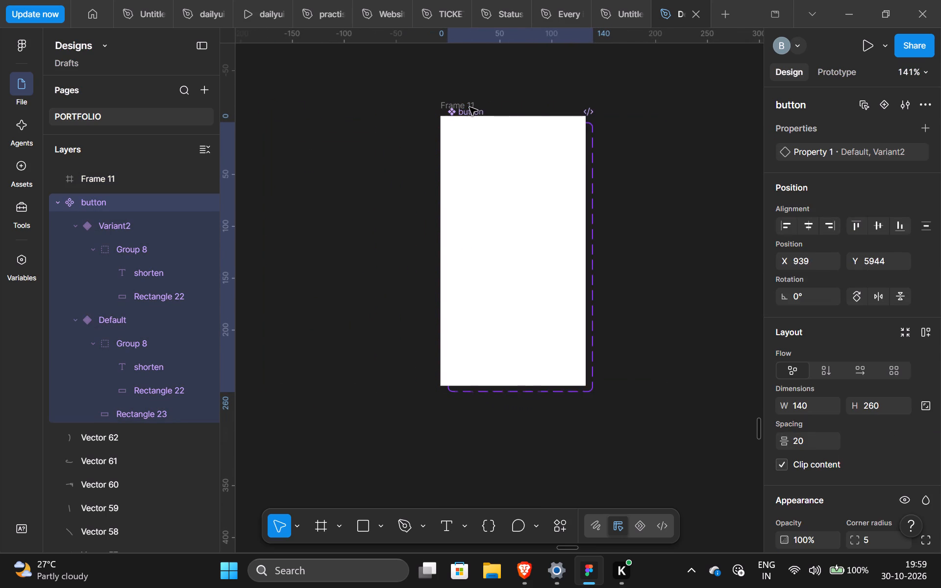
{"action": "left_click_drag", "start_coordinate": [470, 107], "coordinate": [464, 108]}
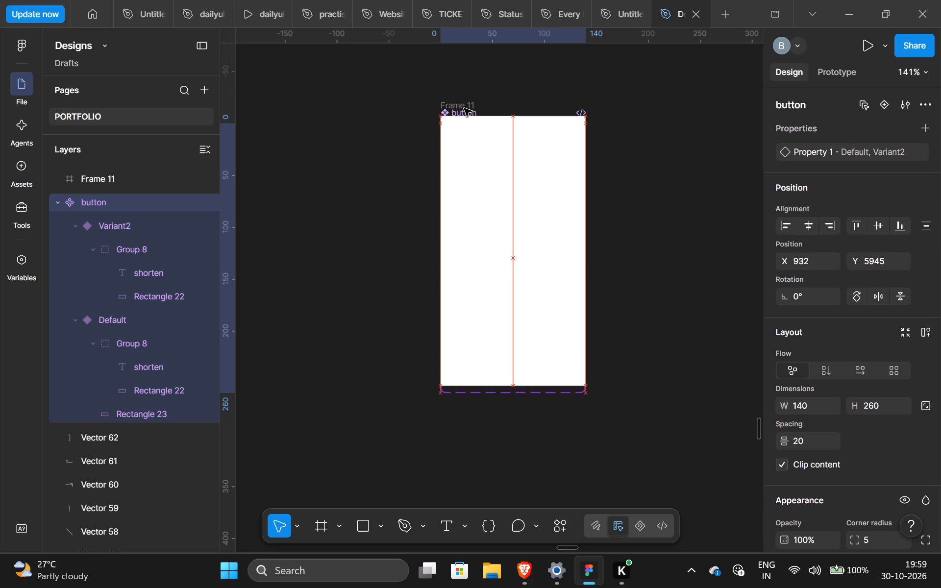
{"action": "left_click_drag", "start_coordinate": [464, 108], "coordinate": [461, 102]}
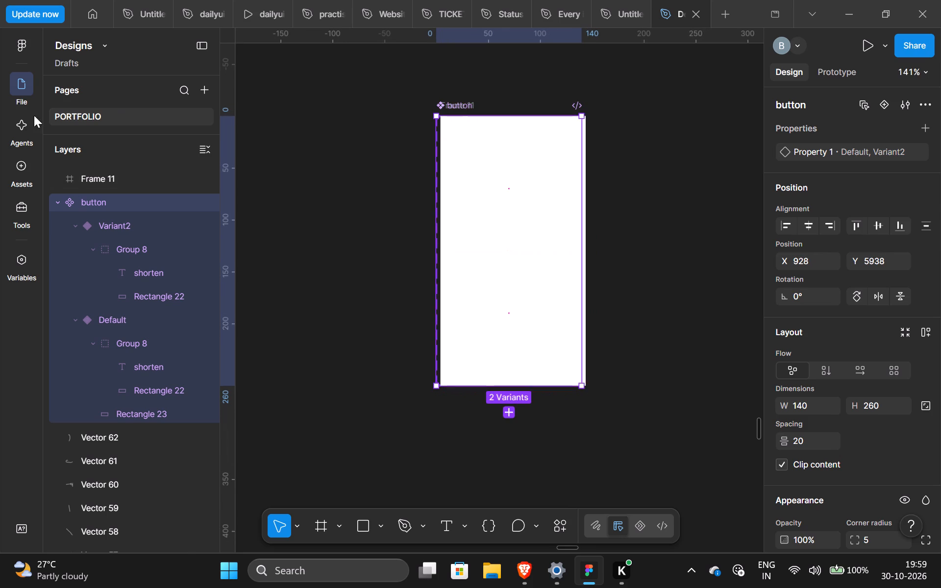
{"action": "left_click_drag", "start_coordinate": [89, 198], "coordinate": [103, 173]}
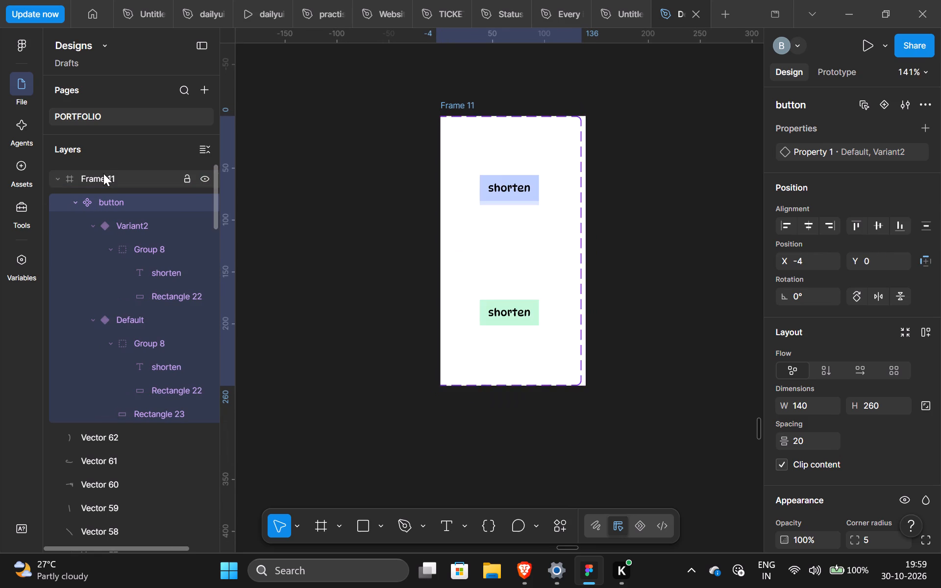
Nudge the button component set sideways and centre it horizontally within the frame, at X 0.
{"action": "key", "text": "Right"}
{"action": "key", "text": "Right"}
{"action": "key", "text": "Right"}
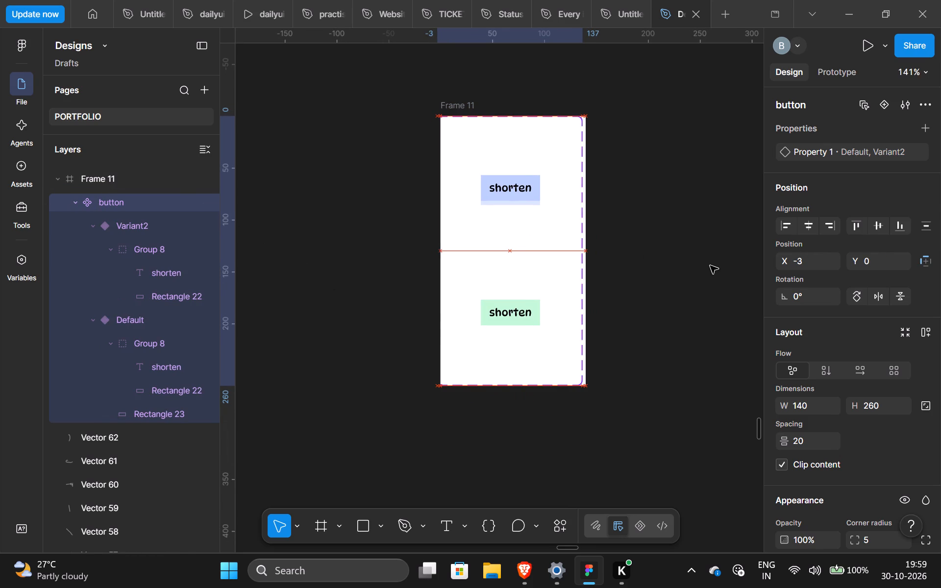
{"action": "key", "text": "Right"}
{"action": "key", "text": "Right"}
{"action": "key", "text": "Left"}
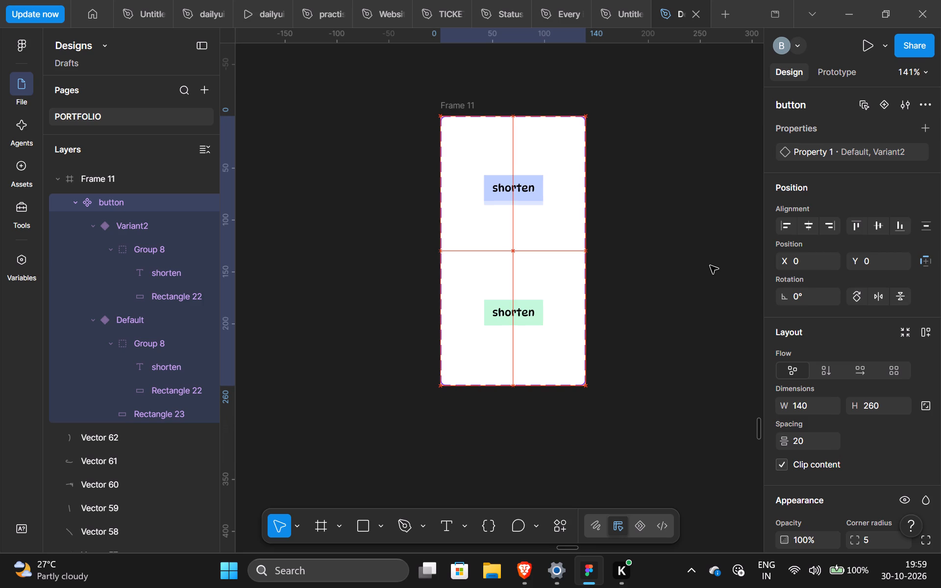
{"action": "key", "text": "Left"}
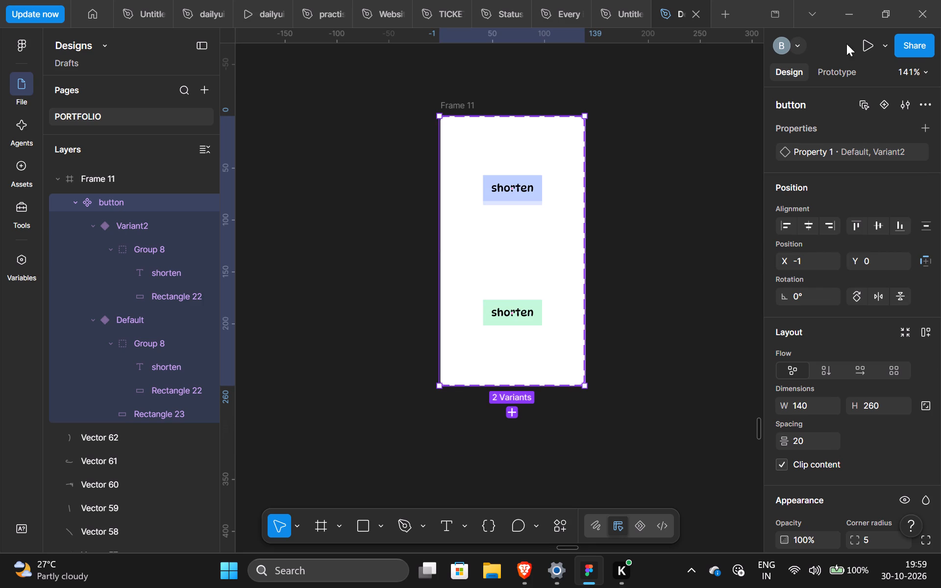
{"action": "left_click", "coordinate": [808, 222]}
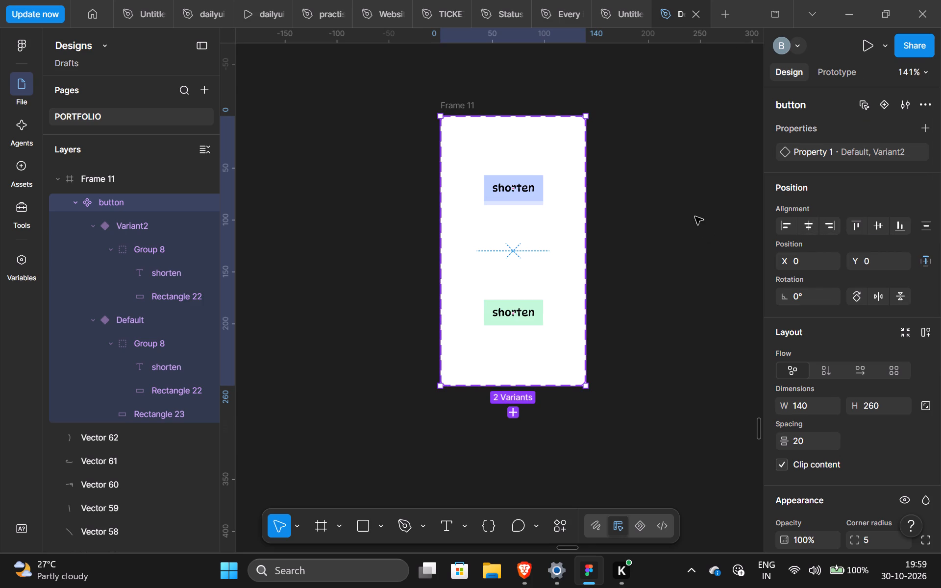
Present the frame holding the button component set, test the blue shorten button, and return to the design file.
{"action": "left_click", "coordinate": [463, 101]}
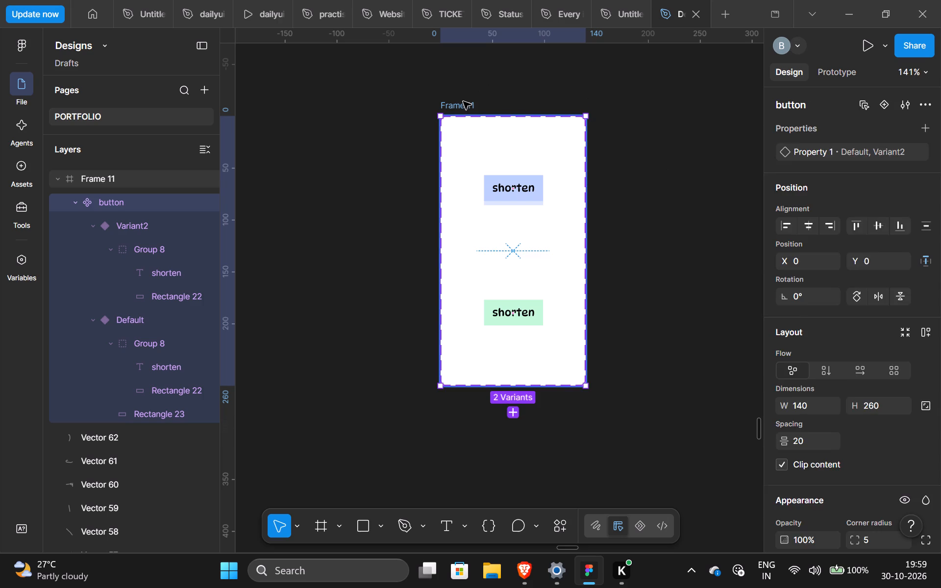
{"action": "left_click", "coordinate": [834, 66]}
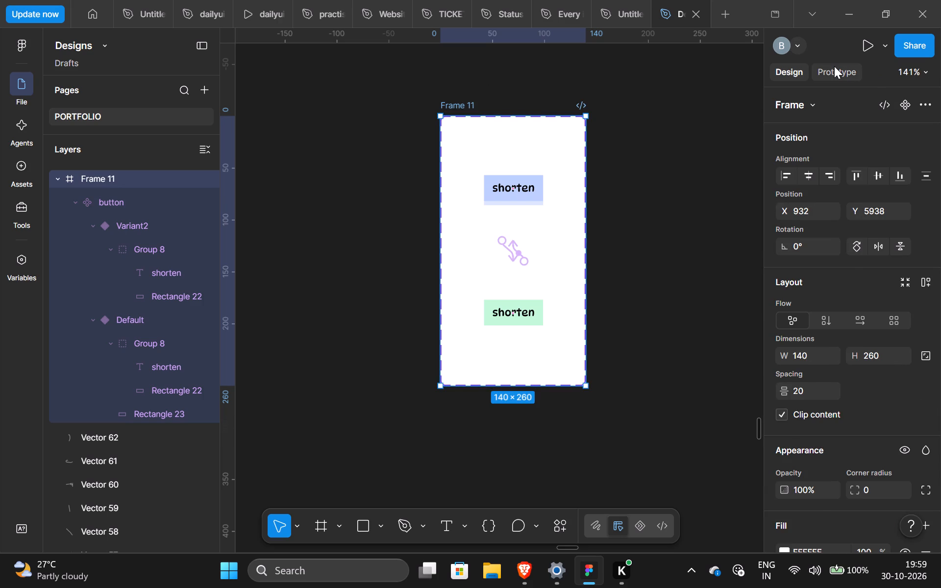
{"action": "left_click", "coordinate": [868, 41]}
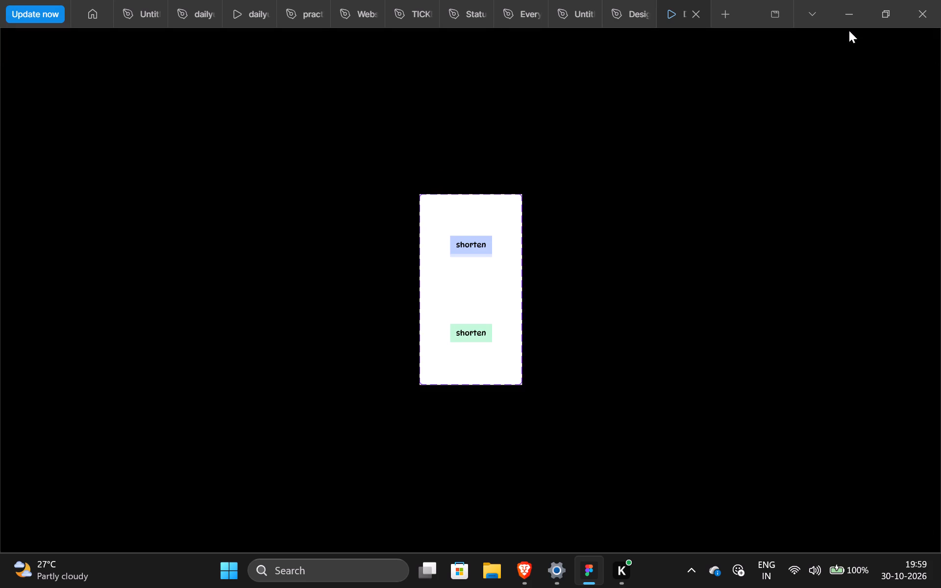
{"action": "left_click", "coordinate": [485, 241]}
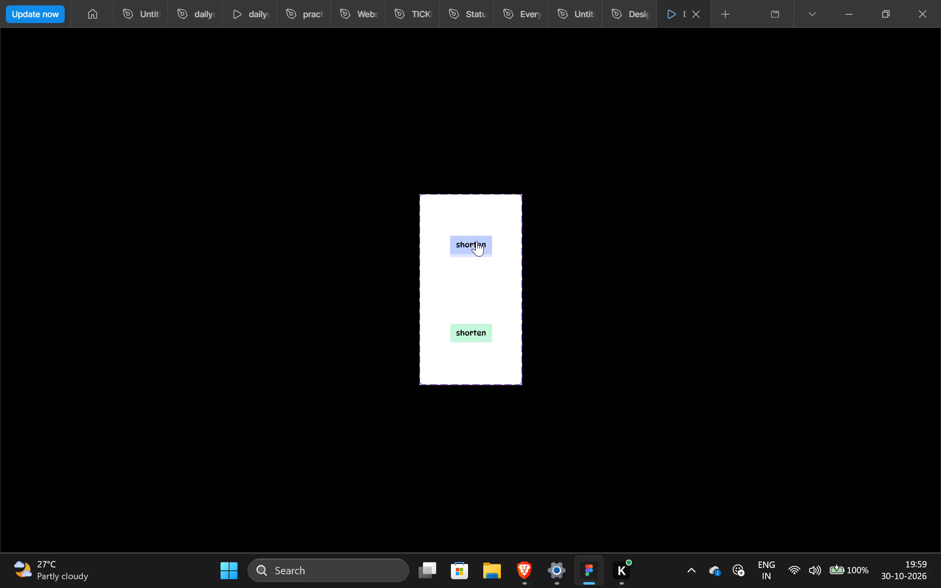
{"action": "double_click", "coordinate": [476, 241]}
{"action": "left_click", "coordinate": [611, 6]}
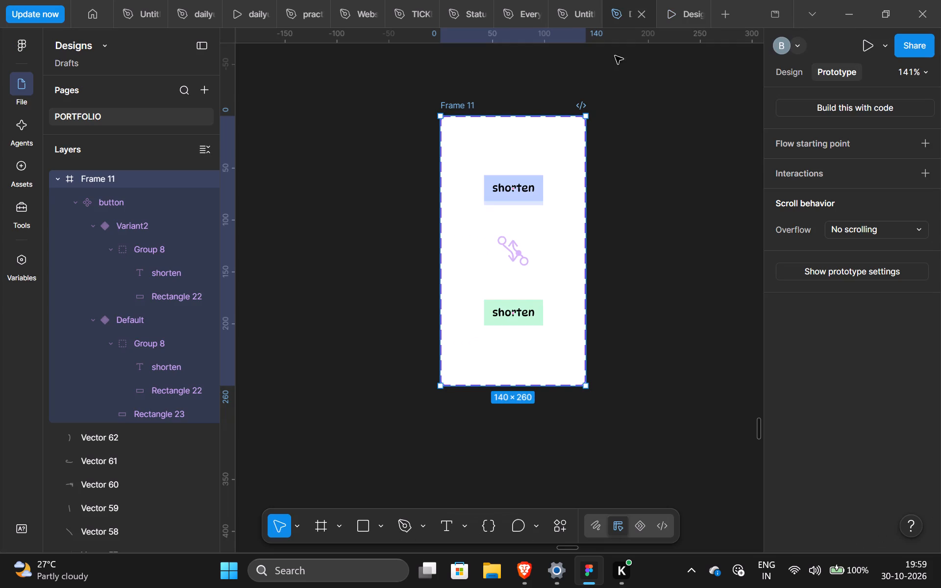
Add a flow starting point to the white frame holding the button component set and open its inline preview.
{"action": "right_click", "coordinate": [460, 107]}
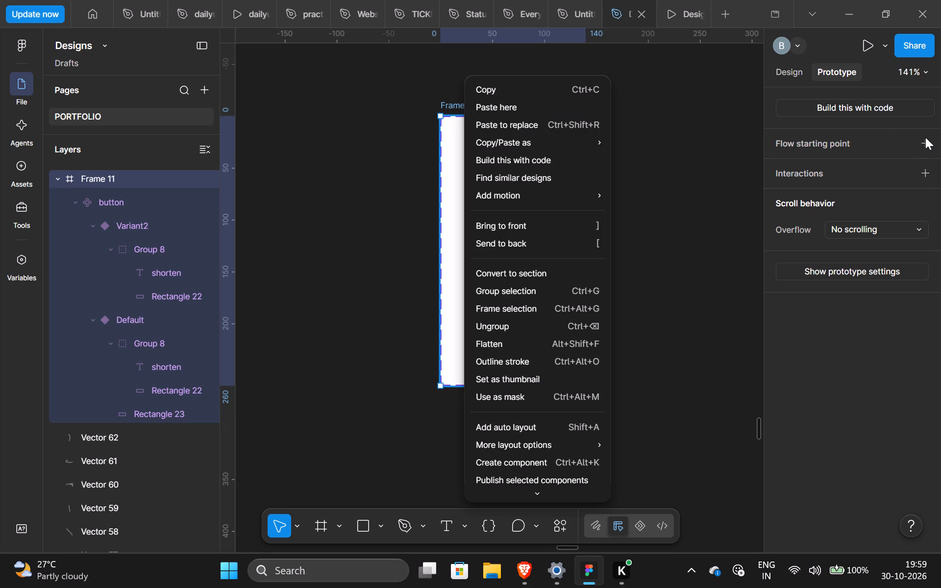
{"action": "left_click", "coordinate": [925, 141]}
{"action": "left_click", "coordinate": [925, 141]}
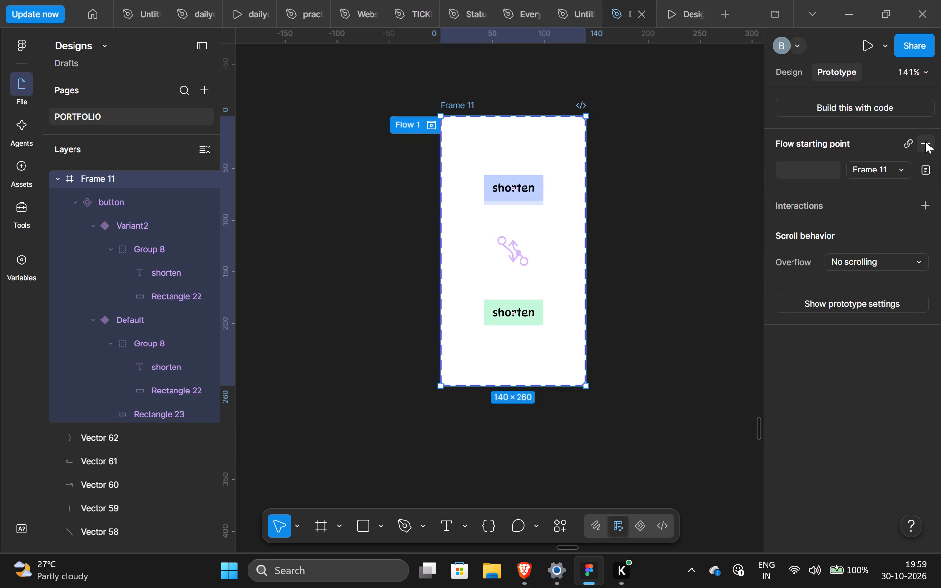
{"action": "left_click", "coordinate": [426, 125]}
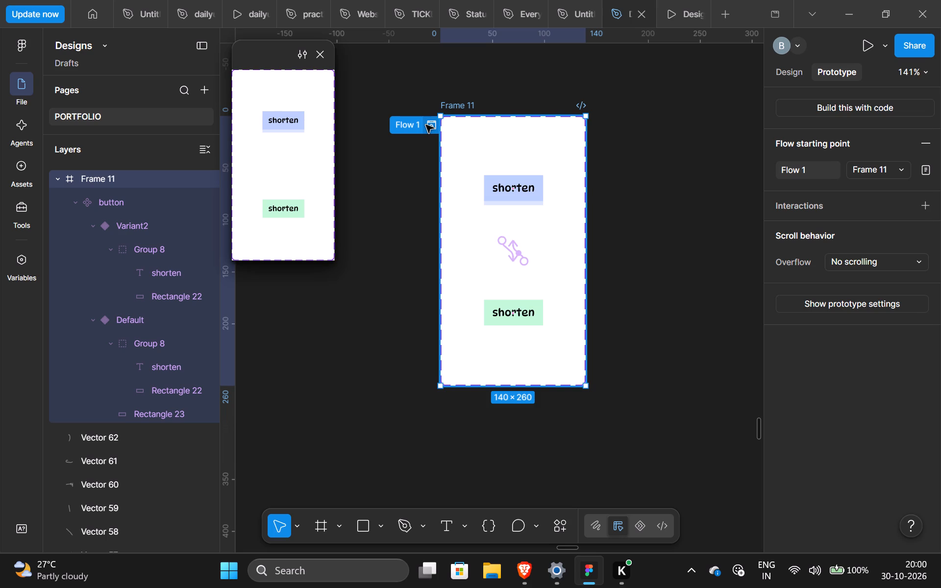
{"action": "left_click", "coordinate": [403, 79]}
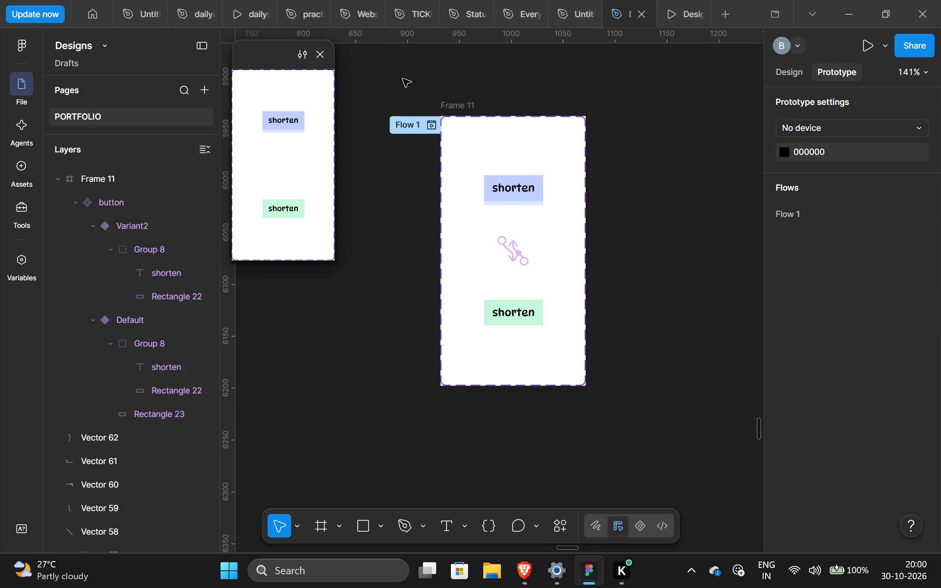
Move the button component set out of the white frame onto the empty canvas beside it.
{"action": "left_click_drag", "start_coordinate": [107, 196], "coordinate": [123, 164]}
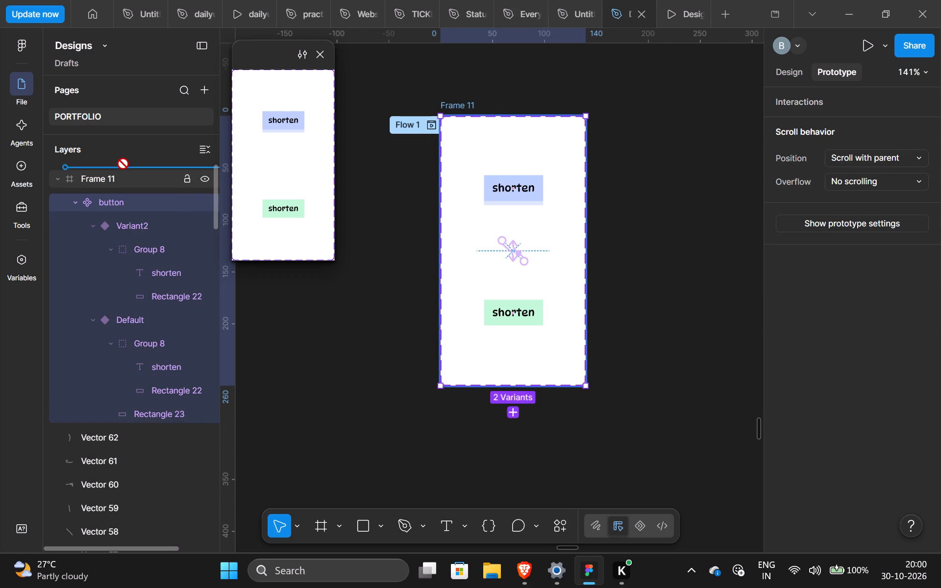
{"action": "left_click_drag", "start_coordinate": [123, 164], "coordinate": [123, 163]}
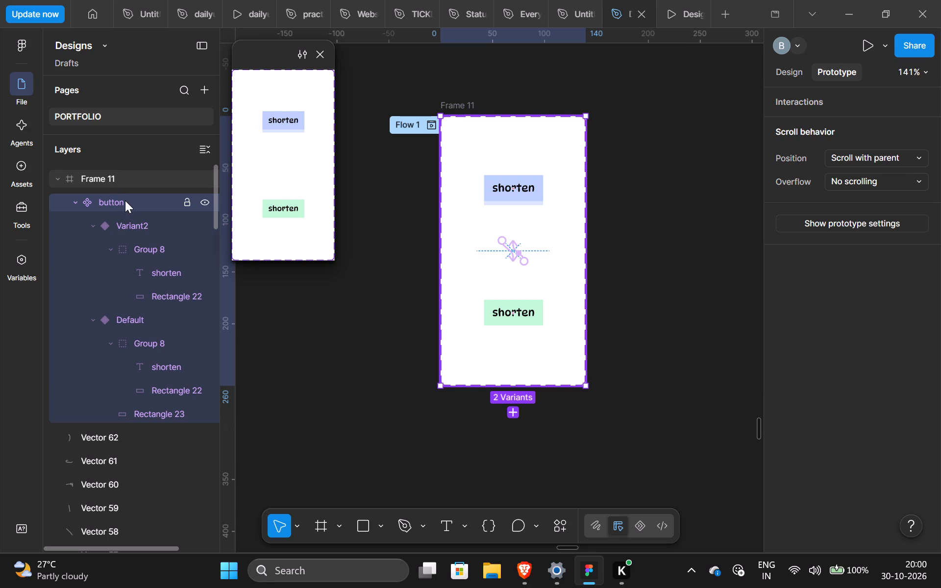
{"action": "left_click_drag", "start_coordinate": [125, 200], "coordinate": [125, 161]}
{"action": "left_click", "coordinate": [99, 179]}
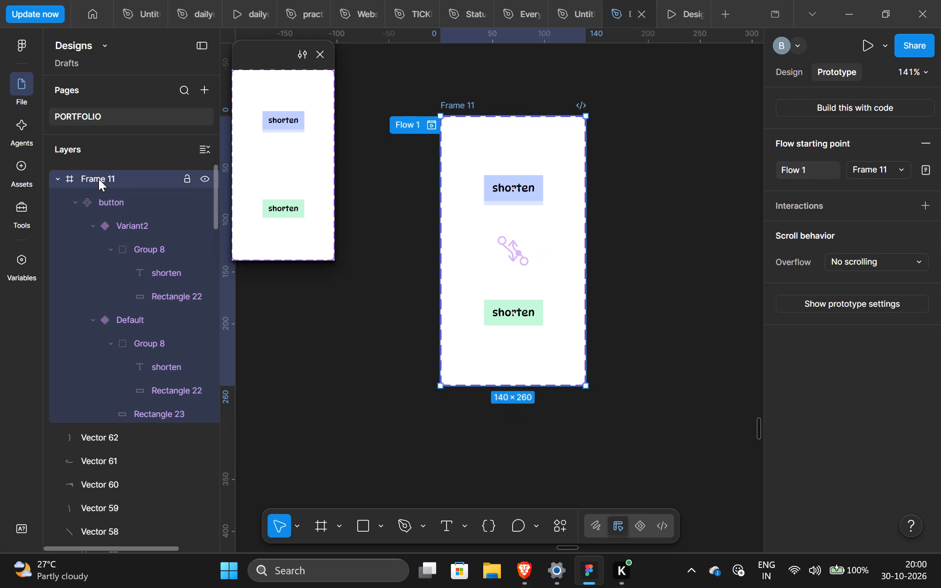
{"action": "left_click", "coordinate": [99, 179]}
{"action": "left_click", "coordinate": [326, 245]}
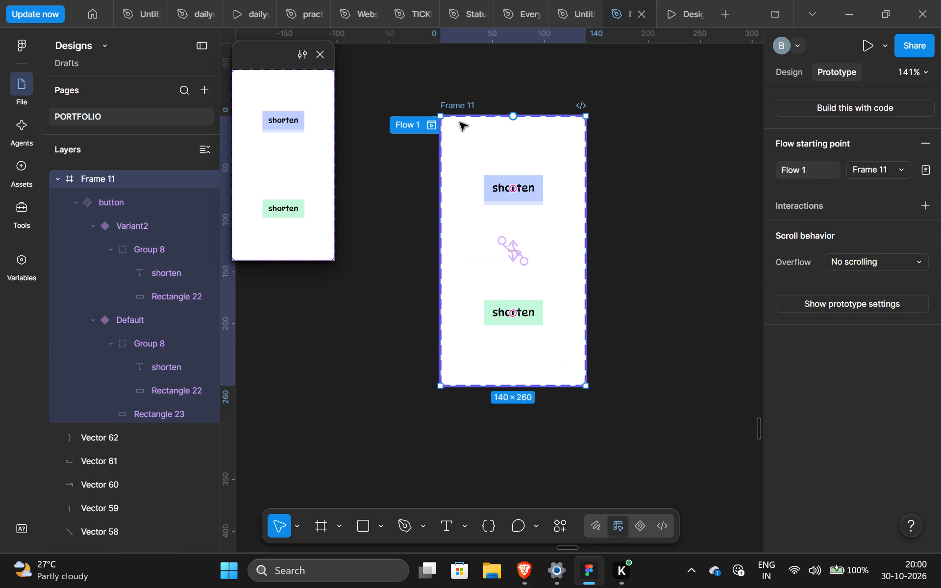
{"action": "left_click", "coordinate": [127, 197]}
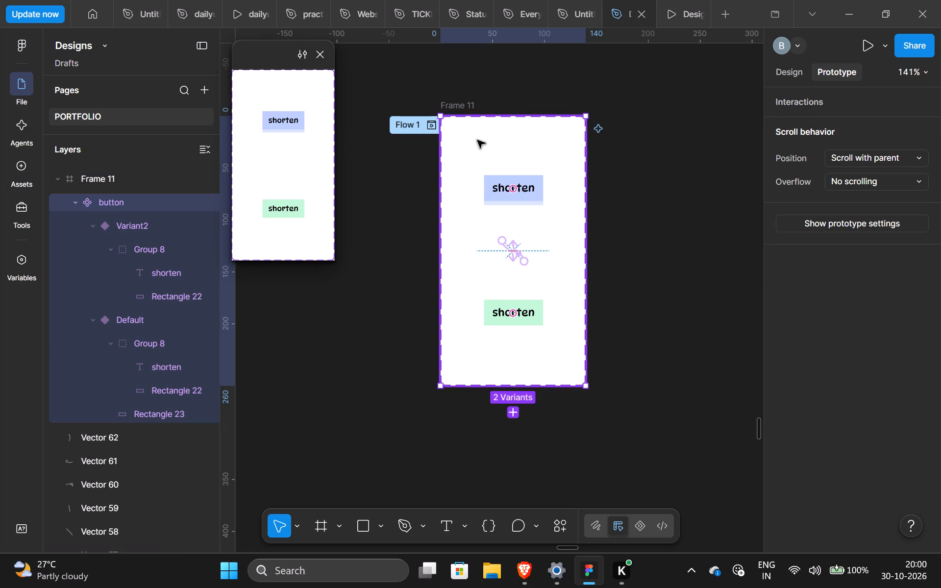
{"action": "left_click_drag", "start_coordinate": [477, 140], "coordinate": [317, 278]}
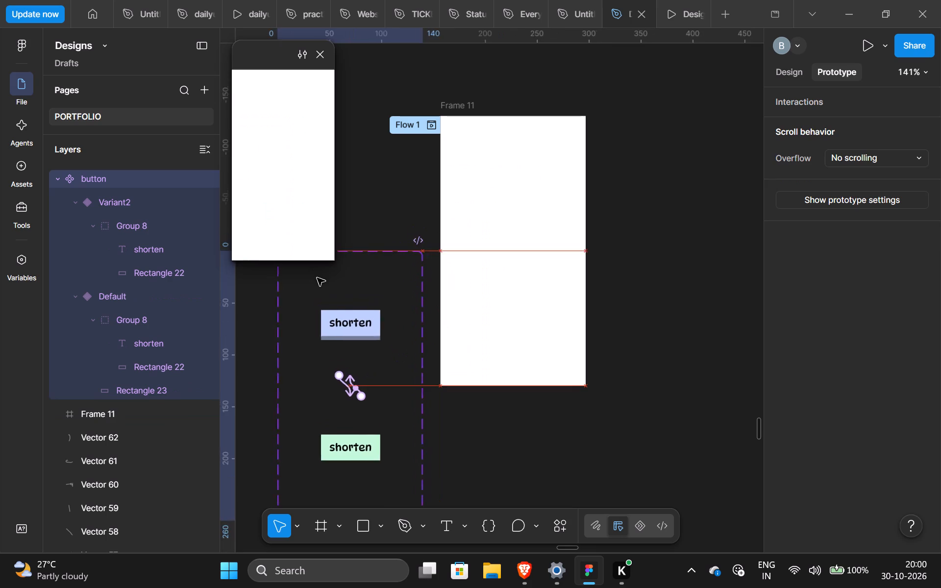
{"action": "left_click_drag", "start_coordinate": [317, 278], "coordinate": [656, 199]}
Delete the empty white frame.
{"action": "left_click", "coordinate": [442, 102]}
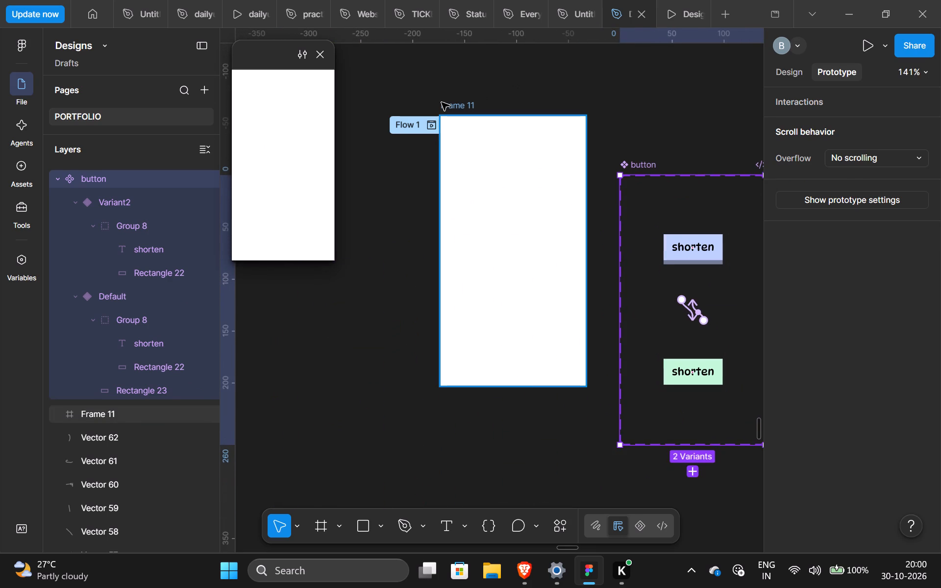
{"action": "key", "text": "BackSpace"}
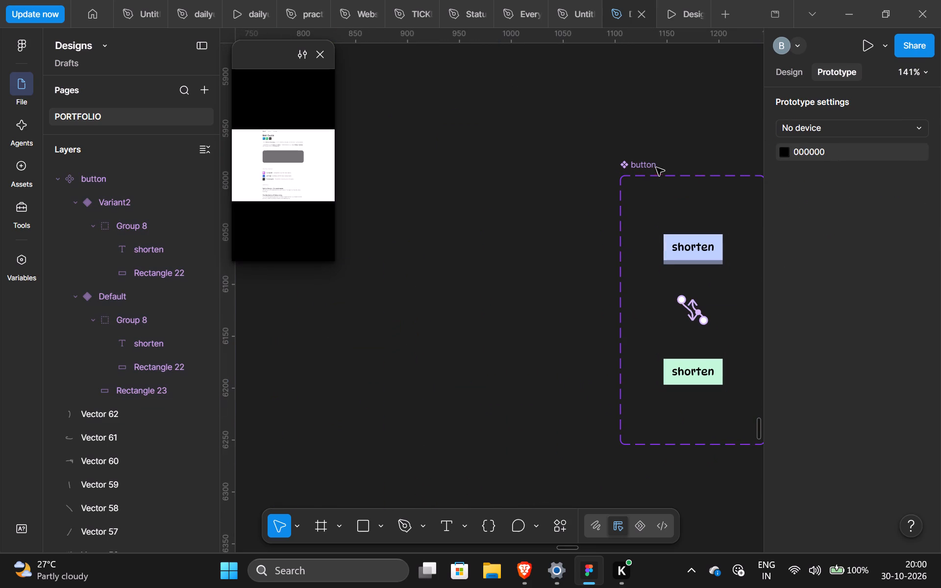
Move the button component set into the space left by the deleted frame and close the inline preview.
{"action": "left_click_drag", "start_coordinate": [655, 166], "coordinate": [468, 117]}
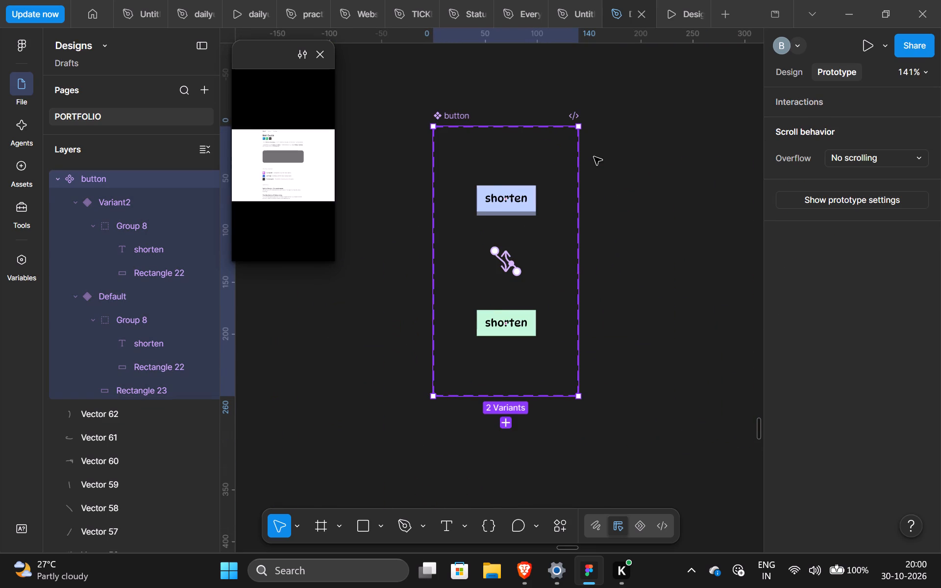
{"action": "left_click_drag", "start_coordinate": [611, 155], "coordinate": [619, 156]}
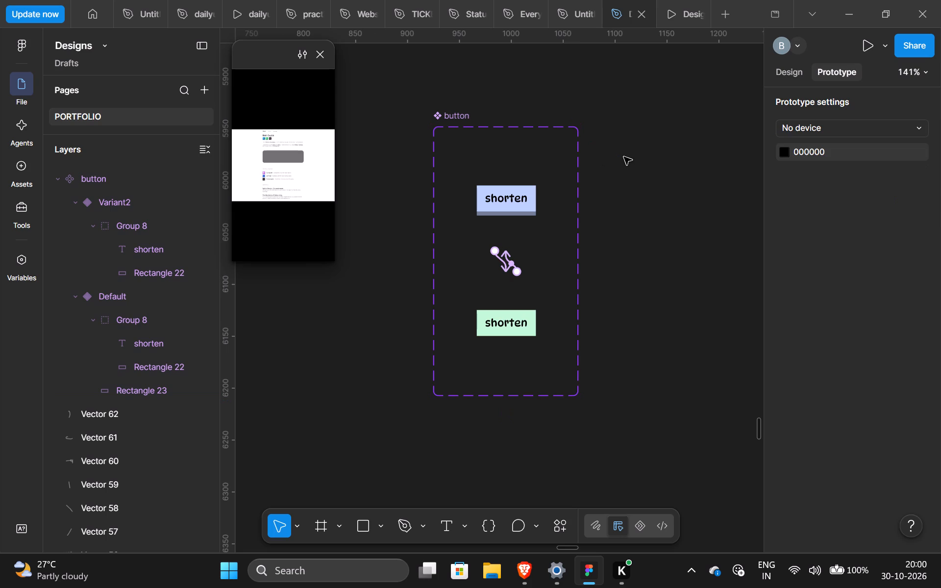
{"action": "left_click", "coordinate": [320, 49]}
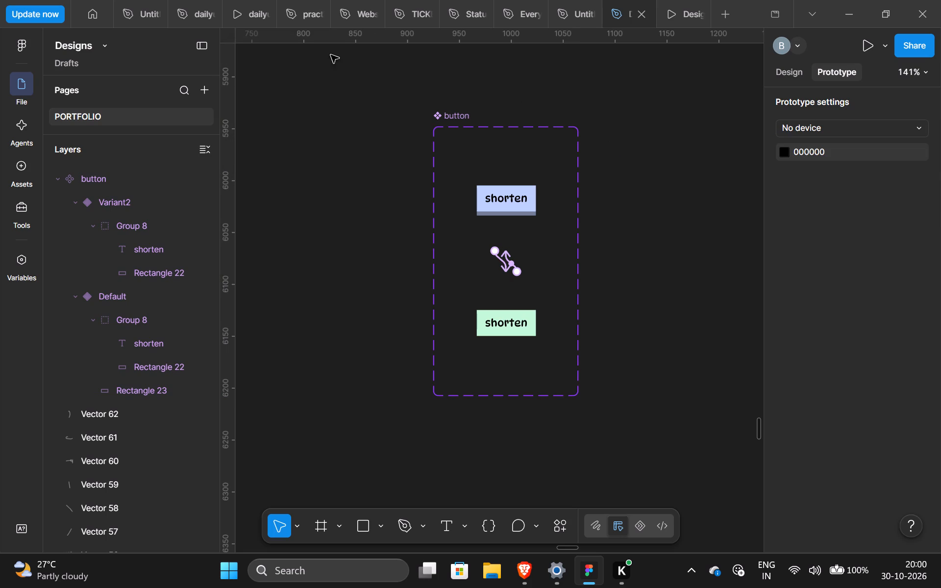
Insert an instance of the file's button component into the Puny URL screen frame beside the URL line, at about X 1366, Y 535.
{"action": "scroll", "coordinate": [335, 57], "scroll_direction": "right", "scroll_amount": 5}
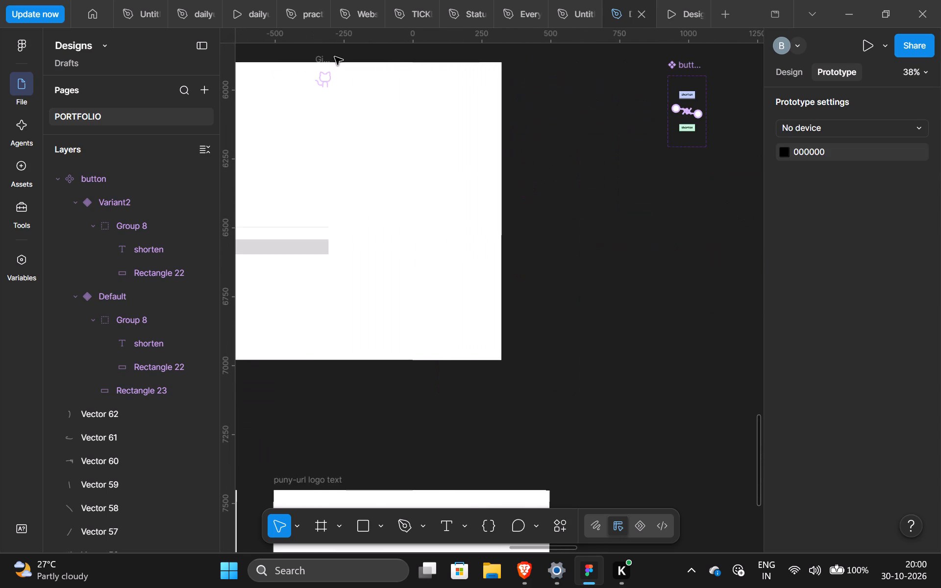
{"action": "scroll", "coordinate": [335, 57], "scroll_direction": "right", "scroll_amount": 2}
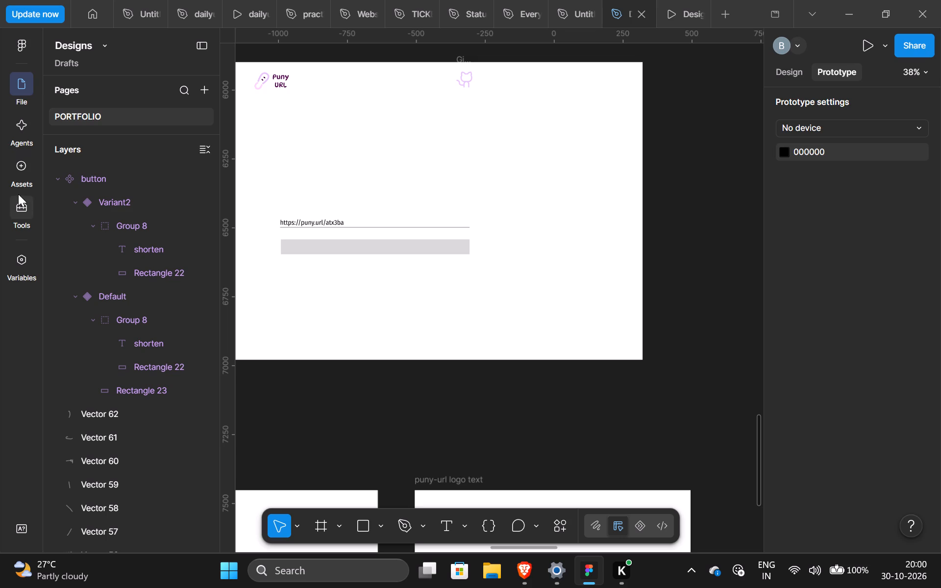
{"action": "left_click", "coordinate": [17, 174]}
{"action": "left_click", "coordinate": [66, 126]}
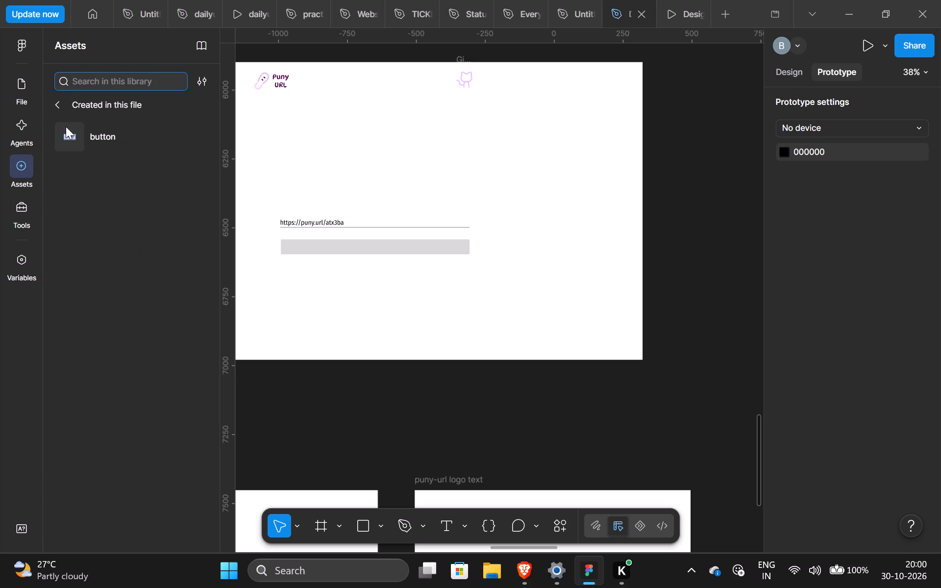
{"action": "left_click", "coordinate": [67, 139]}
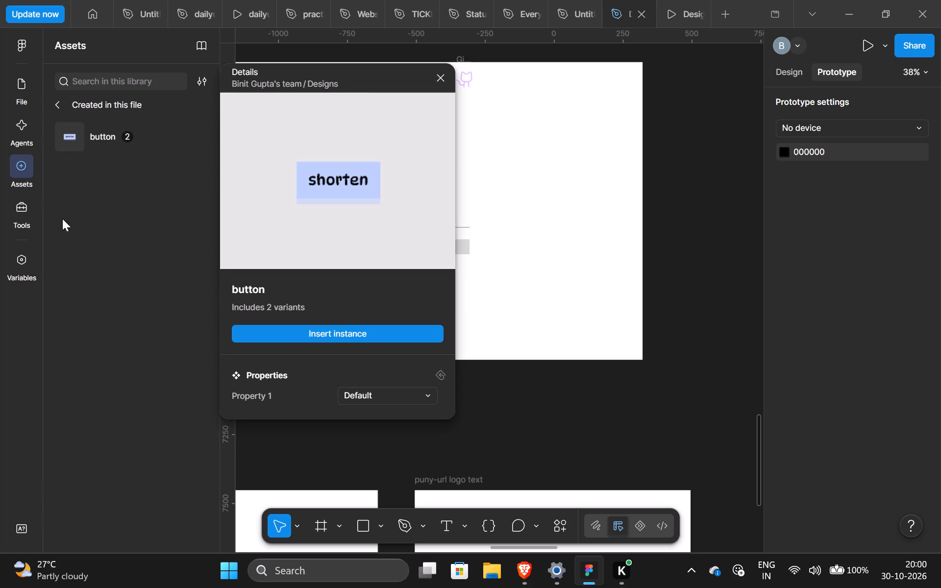
{"action": "left_click_drag", "start_coordinate": [71, 134], "coordinate": [506, 229]}
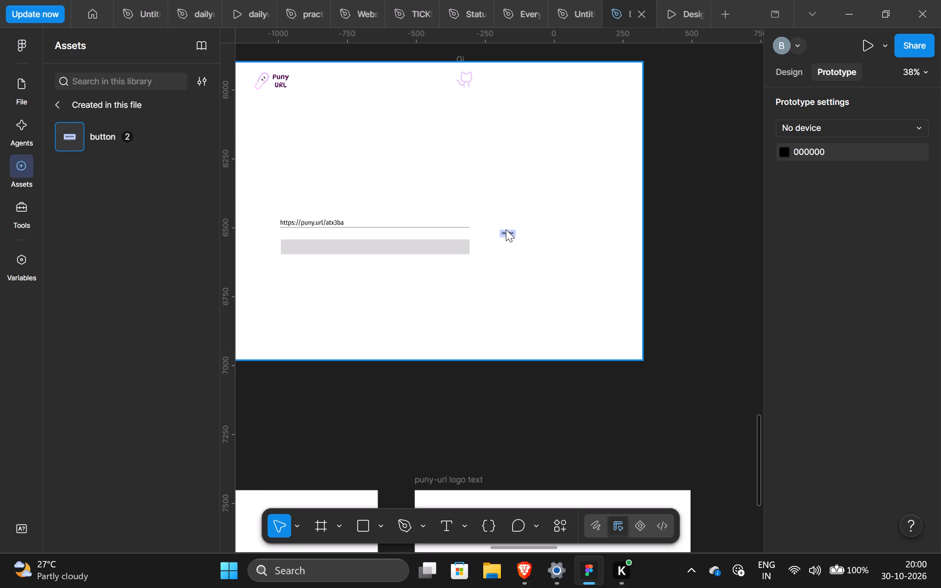
{"action": "left_click_drag", "start_coordinate": [506, 229], "coordinate": [503, 223]}
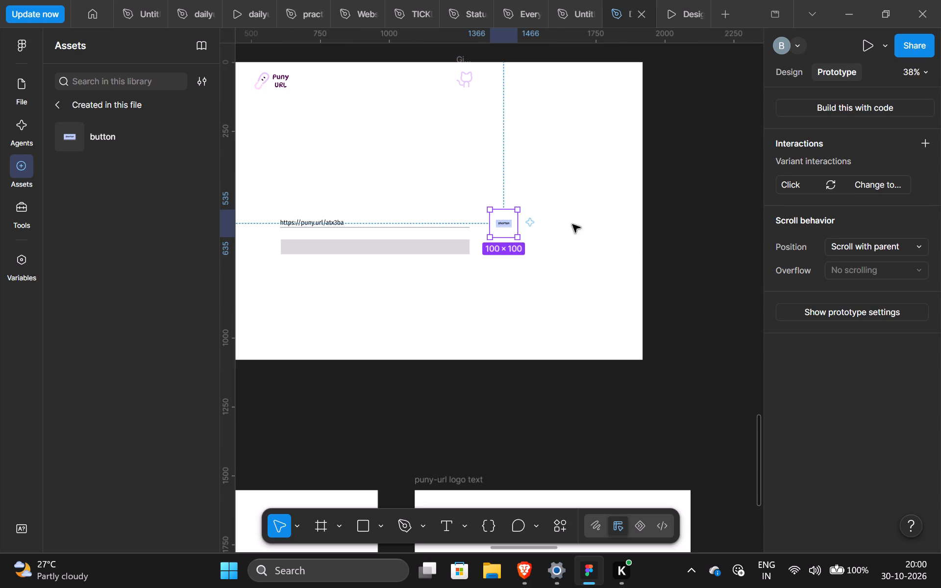
Present the Puny URL screen frame, test the shorten button instance repeatedly, and return to the design file.
{"action": "scroll", "coordinate": [351, 122], "scroll_direction": "right", "scroll_amount": 1}
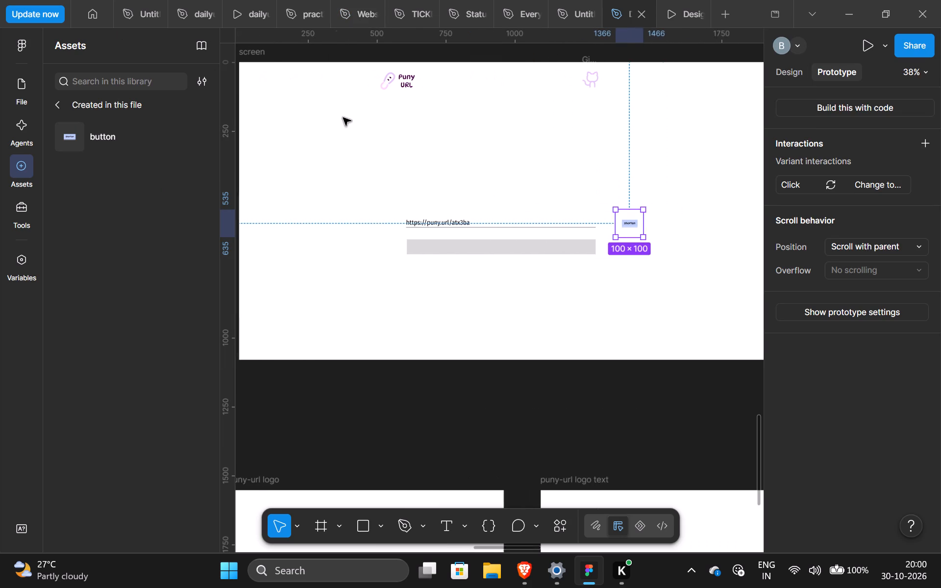
{"action": "scroll", "coordinate": [343, 118], "scroll_direction": "right", "scroll_amount": 1}
{"action": "left_click", "coordinate": [287, 56]}
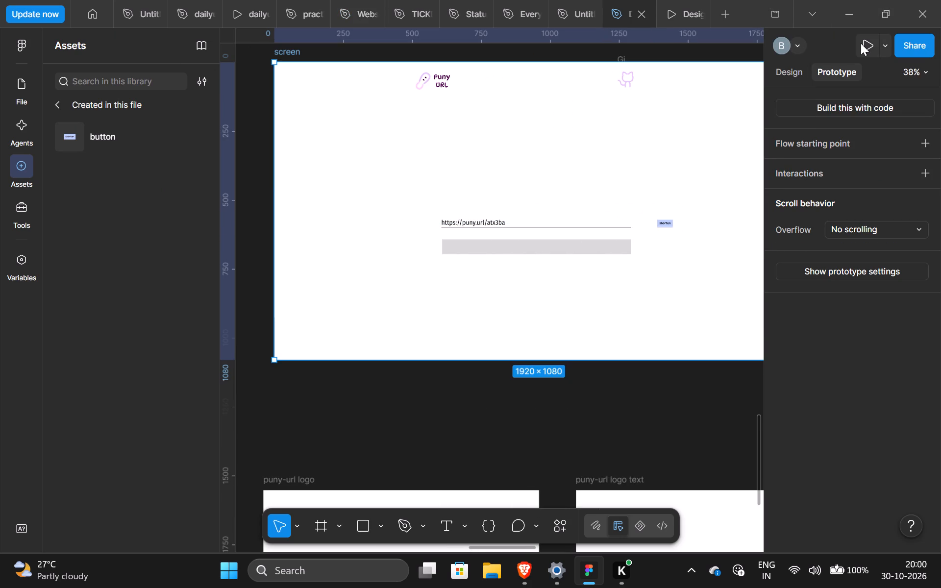
{"action": "left_click", "coordinate": [861, 43]}
{"action": "scroll", "coordinate": [790, 370], "scroll_direction": "left", "scroll_amount": 3}
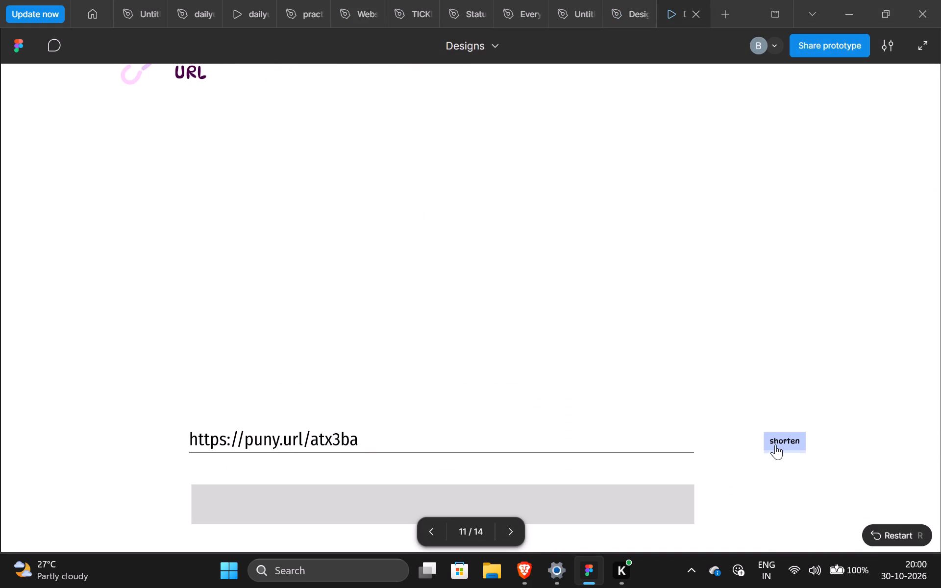
{"action": "left_click", "coordinate": [776, 441]}
{"action": "left_click", "coordinate": [776, 441]}
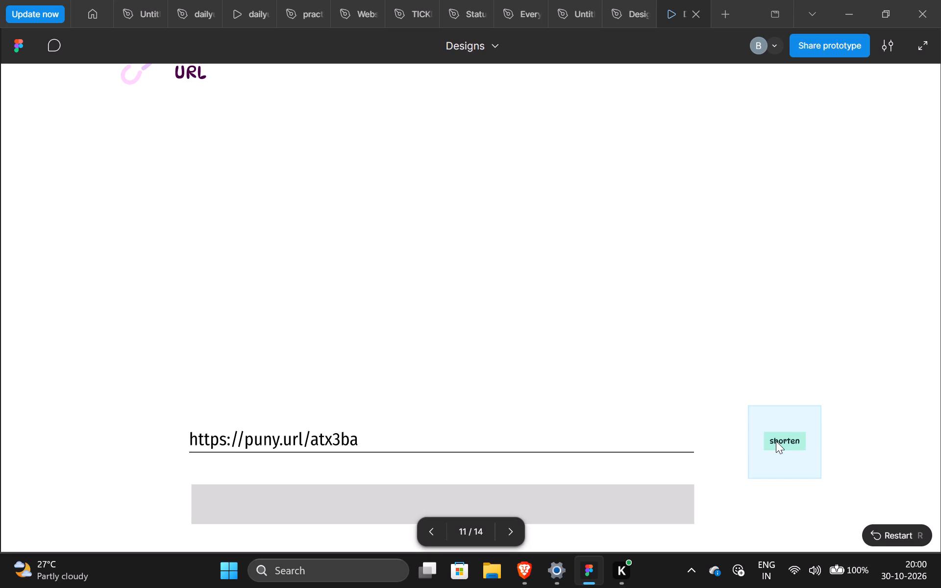
{"action": "left_click", "coordinate": [776, 441]}
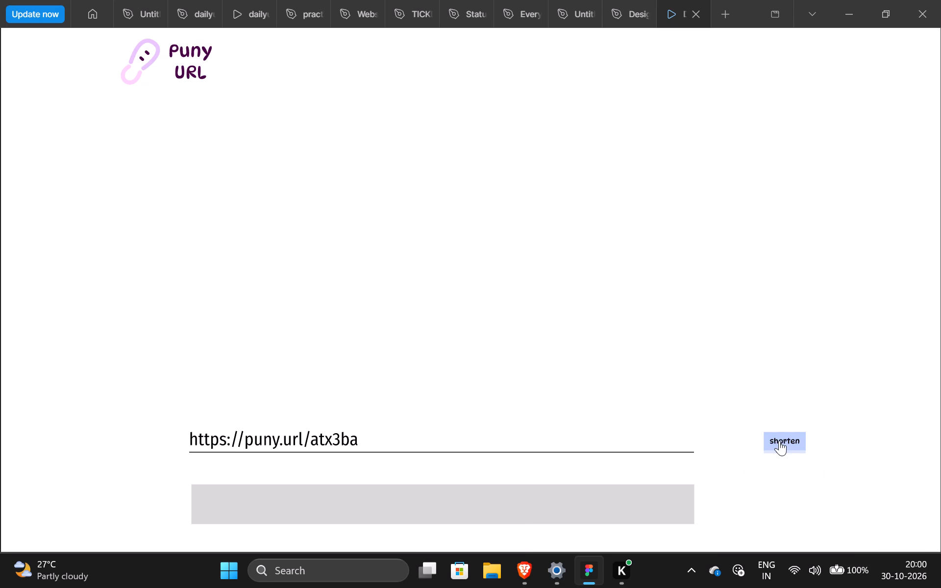
{"action": "left_click", "coordinate": [779, 441]}
{"action": "left_click", "coordinate": [776, 442]}
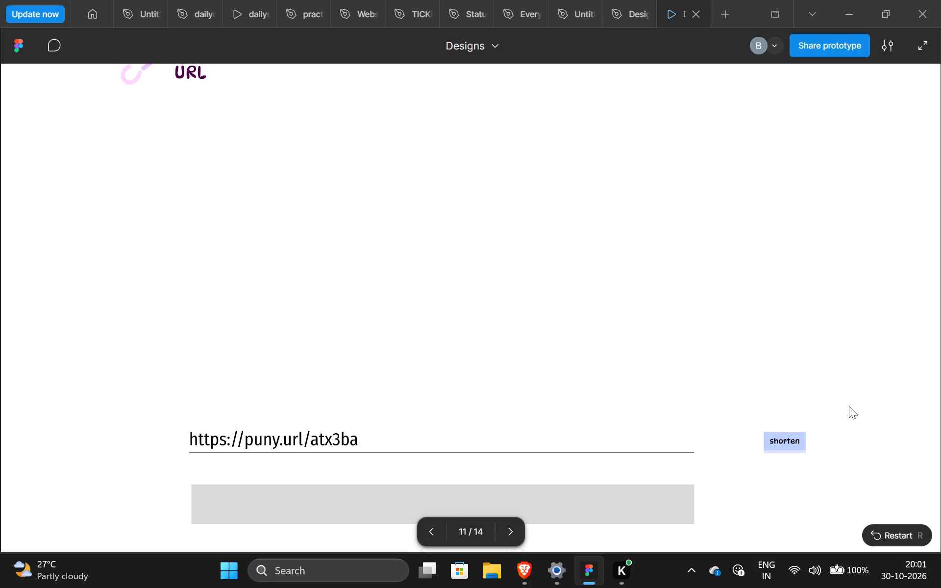
{"action": "left_click", "coordinate": [780, 444]}
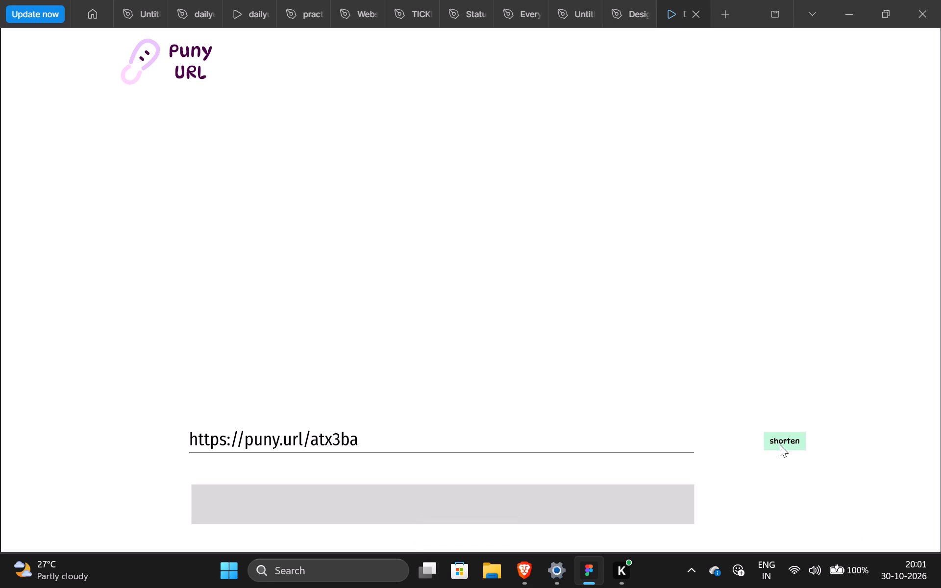
{"action": "left_click", "coordinate": [785, 447]}
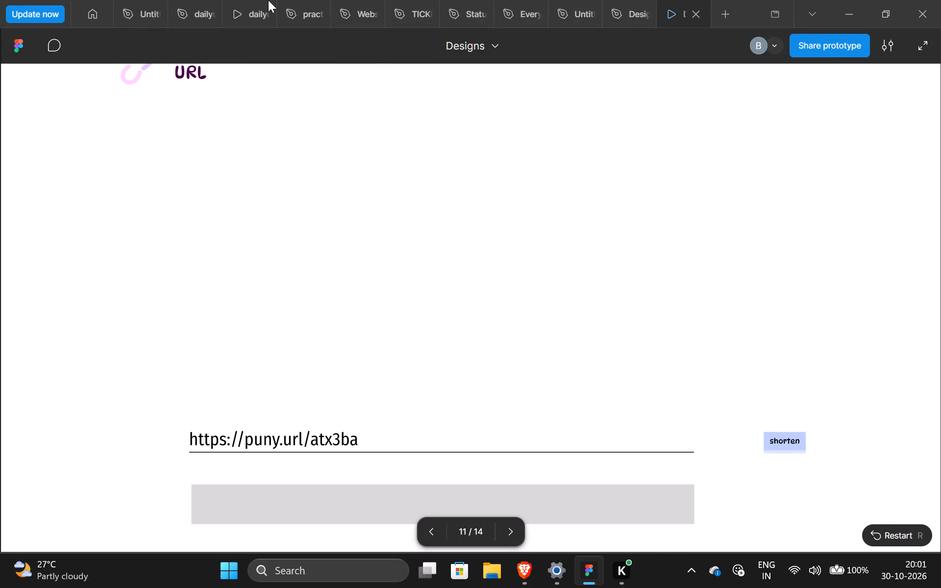
{"action": "left_click", "coordinate": [620, 16]}
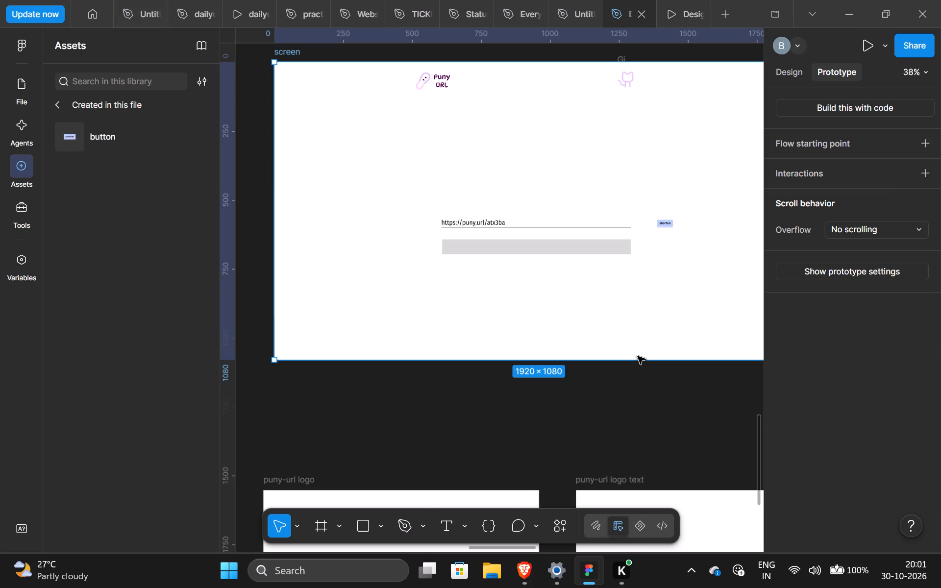
Nudge the green Variant2 slightly upward inside the button component set, to about X 21, Y 136.
{"action": "scroll", "coordinate": [628, 353], "scroll_direction": "left", "scroll_amount": 3}
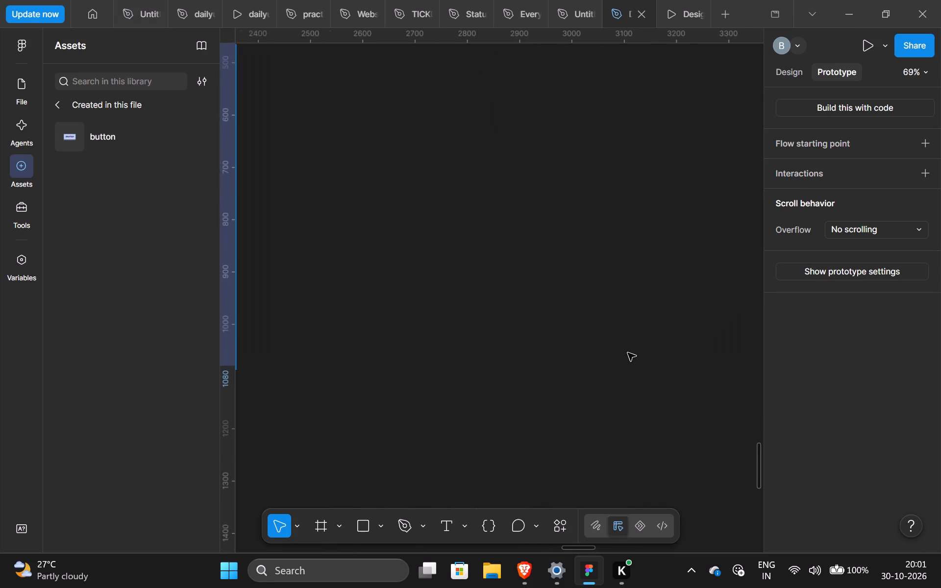
{"action": "scroll", "coordinate": [628, 353], "scroll_direction": "right", "scroll_amount": 2}
{"action": "scroll", "coordinate": [628, 353], "scroll_direction": "up", "scroll_amount": 1}
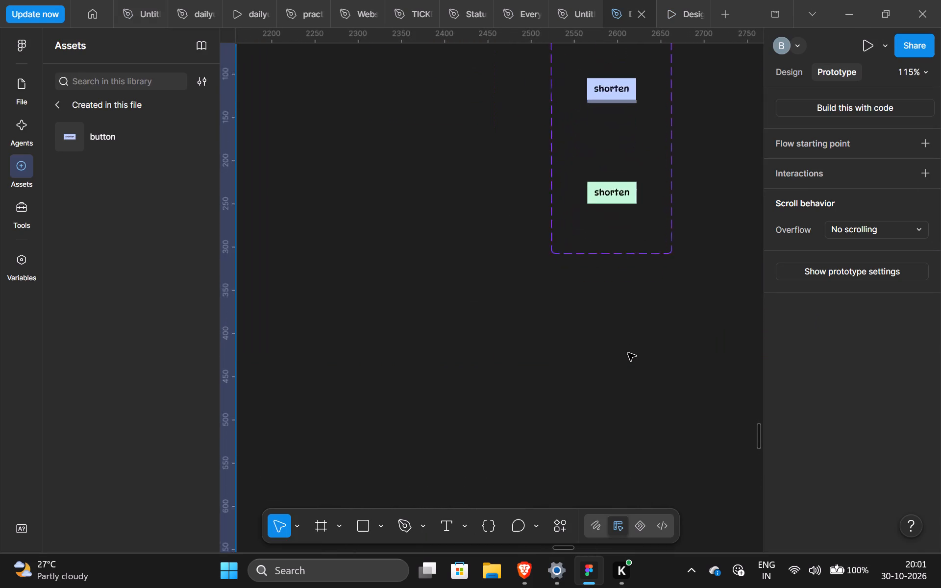
{"action": "scroll", "coordinate": [628, 353], "scroll_direction": "up", "scroll_amount": 2}
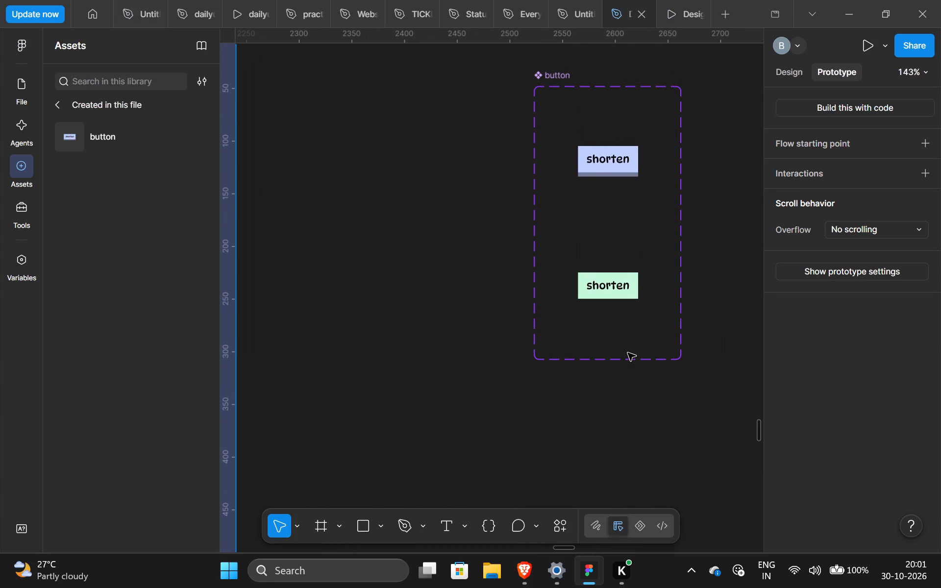
{"action": "left_click", "coordinate": [614, 298]}
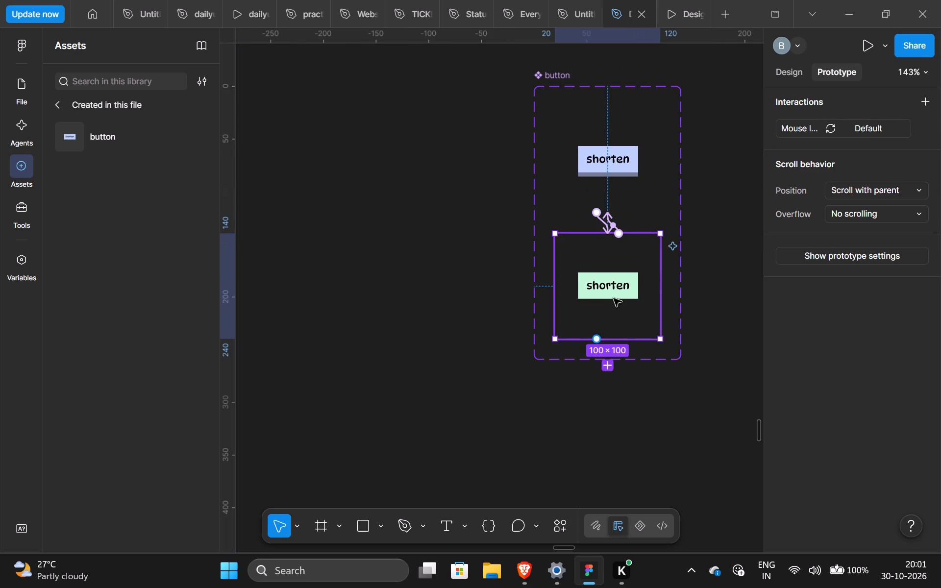
{"action": "left_click", "coordinate": [4, 91]}
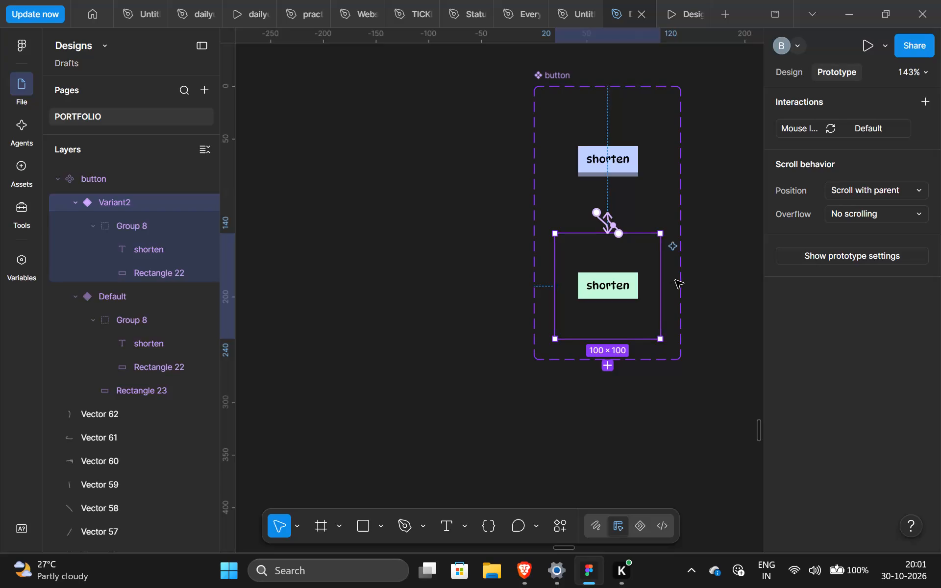
{"action": "key", "text": "Up"}
{"action": "key", "text": "Up"}
{"action": "key", "text": "Up"}
{"action": "key", "text": "Up"}
{"action": "key", "text": "Up"}
{"action": "key", "text": "Up"}
{"action": "left_click", "coordinate": [112, 208]}
{"action": "left_click_drag", "start_coordinate": [574, 261], "coordinate": [577, 257]}
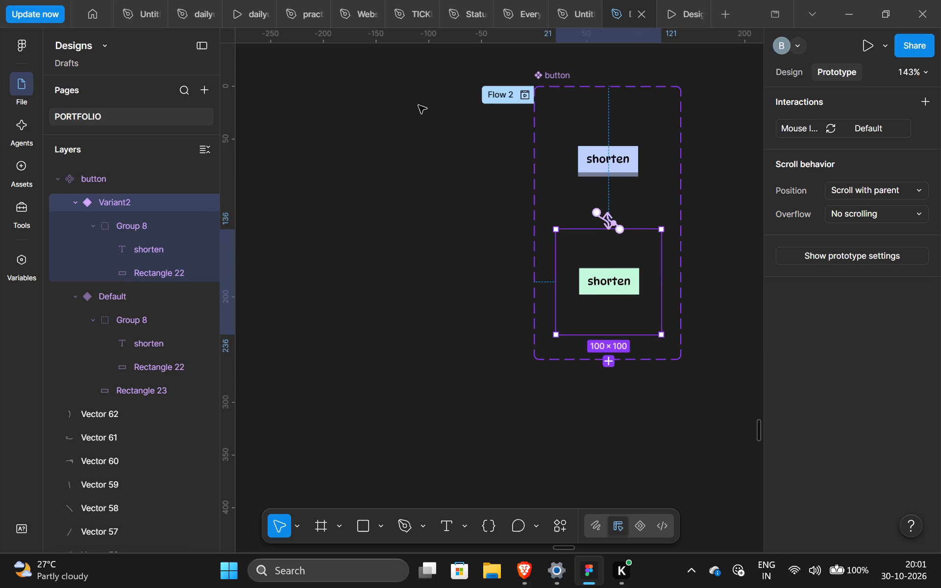
Present the Puny URL screen frame and test the shorten button instance by activating it several times.
{"action": "scroll", "coordinate": [429, 103], "scroll_direction": "right", "scroll_amount": 9}
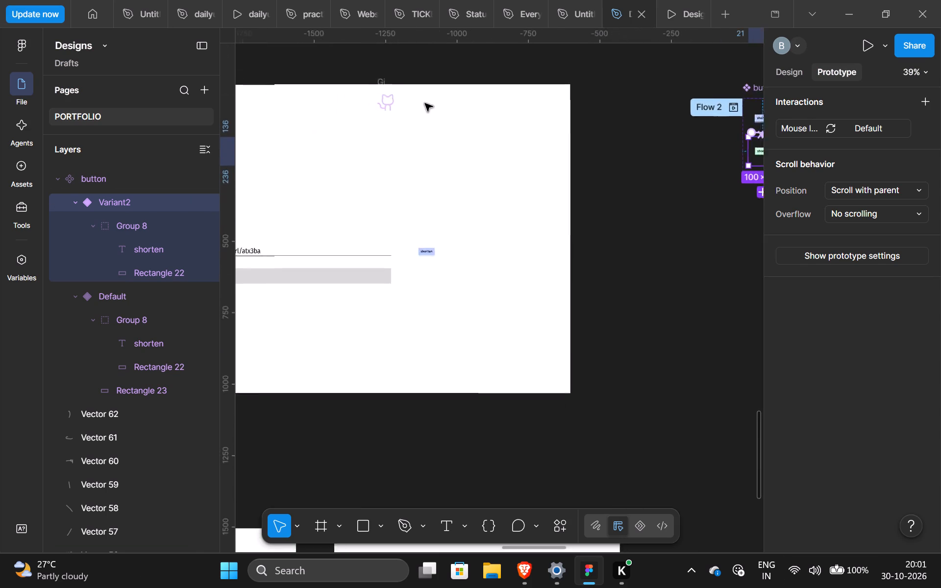
{"action": "scroll", "coordinate": [425, 103], "scroll_direction": "right", "scroll_amount": 1}
{"action": "left_click", "coordinate": [304, 142]}
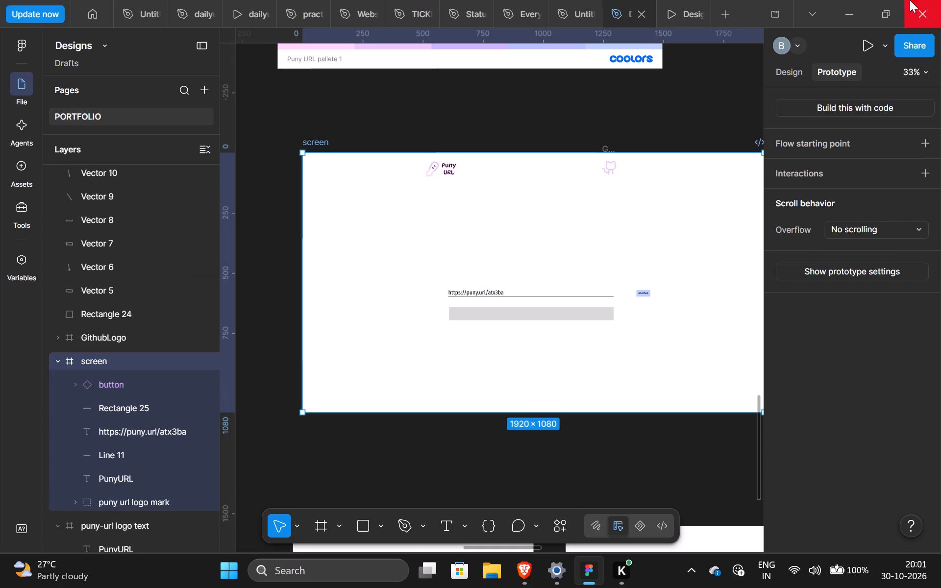
{"action": "left_click", "coordinate": [867, 40]}
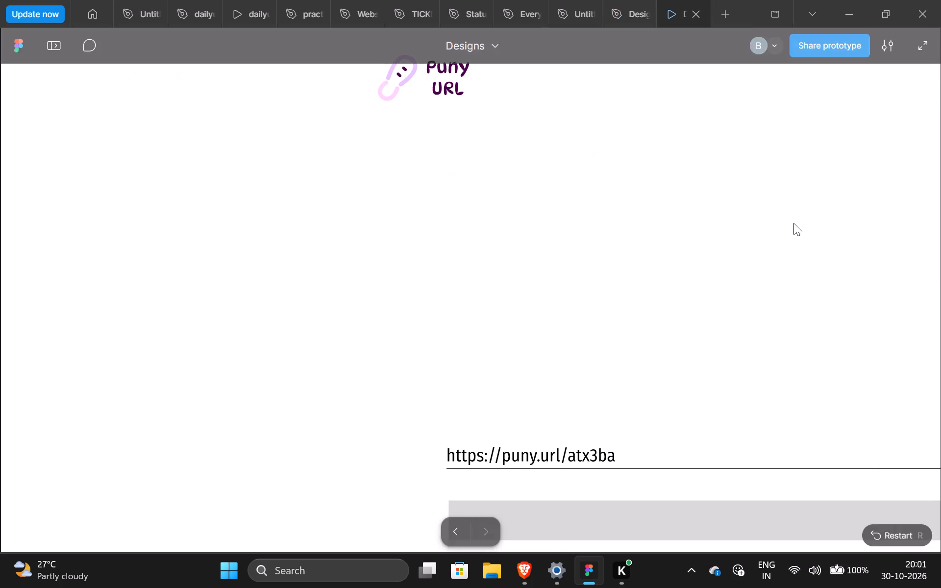
{"action": "scroll", "coordinate": [793, 223], "scroll_direction": "left", "scroll_amount": 5}
{"action": "left_click", "coordinate": [556, 462]}
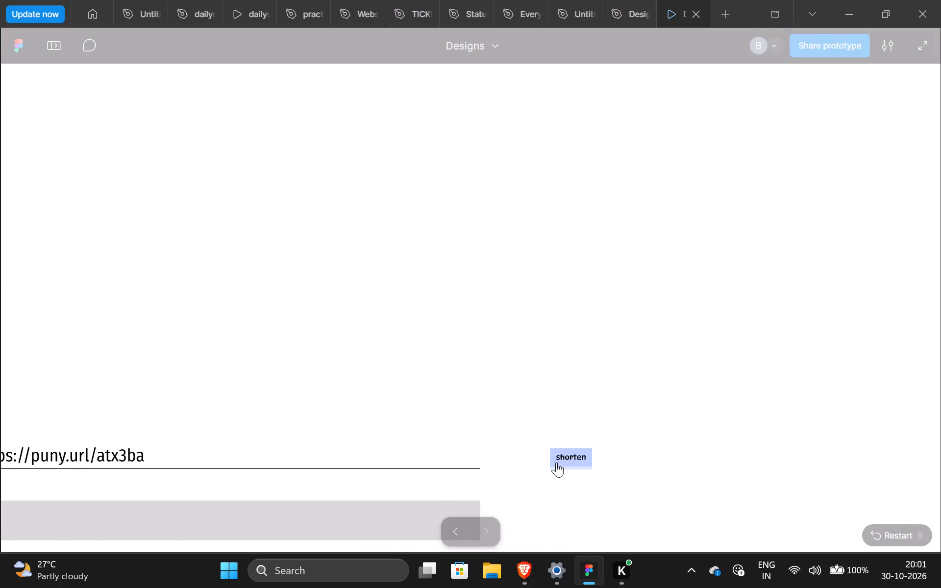
{"action": "left_click", "coordinate": [556, 462]}
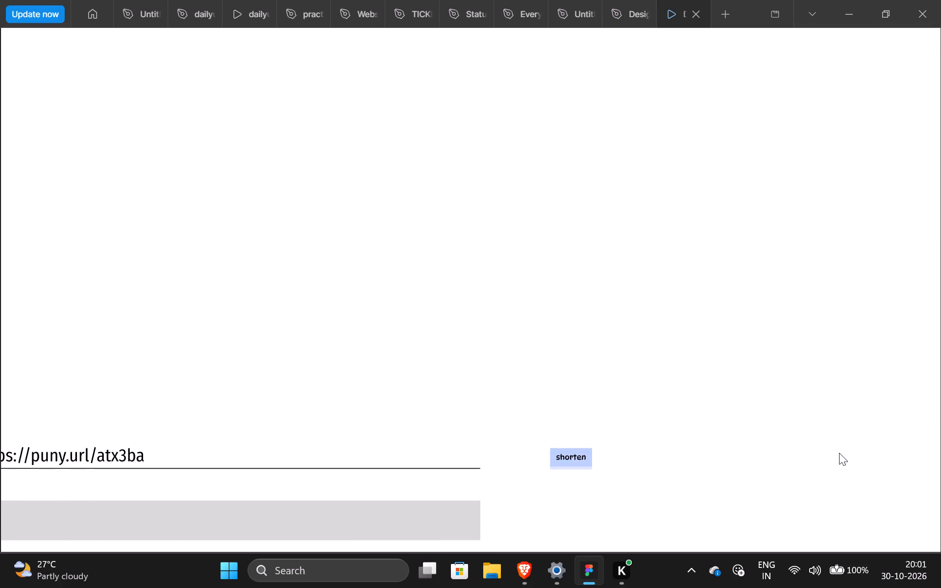
{"action": "left_click", "coordinate": [572, 456]}
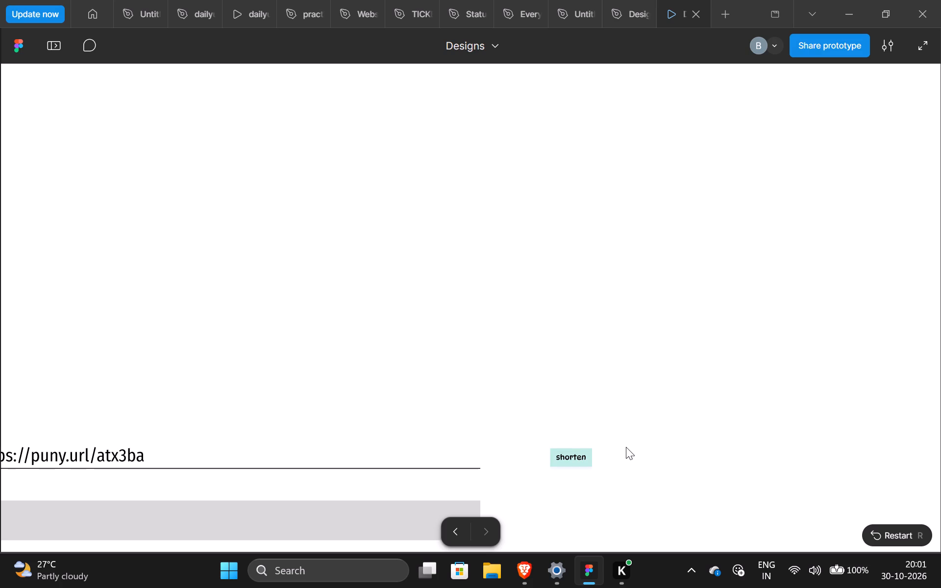
{"action": "left_click", "coordinate": [571, 458]}
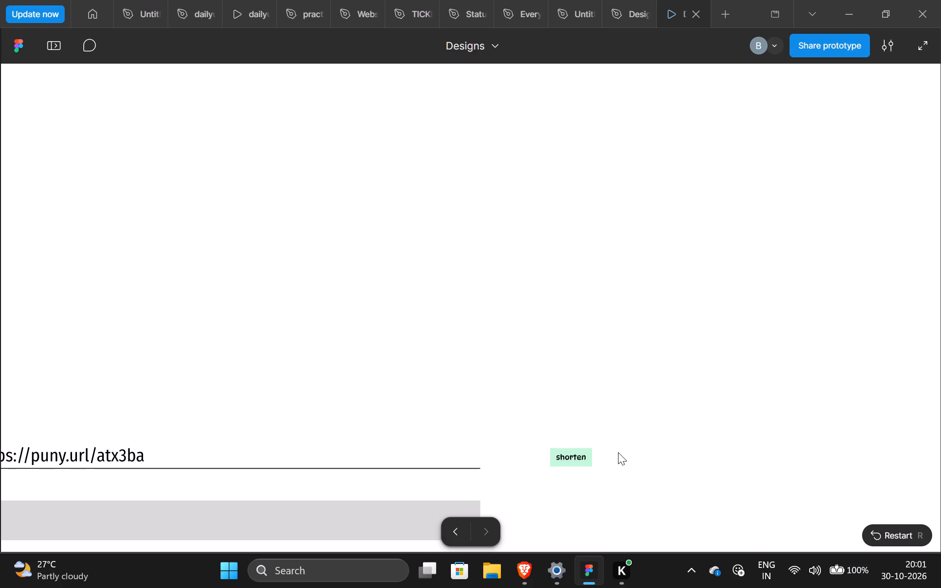
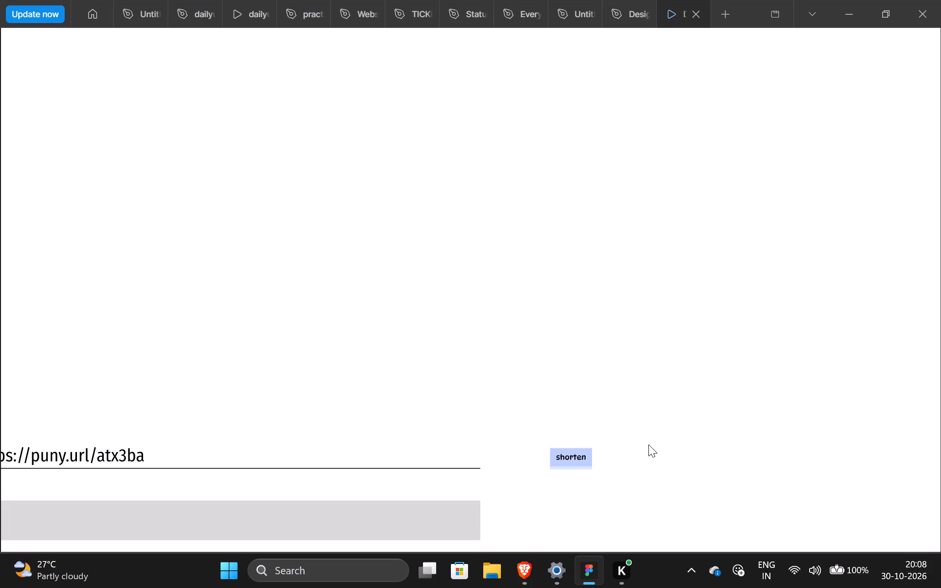
Finish viewing the shorten button in the presented screen and return to the design file.
{"action": "scroll", "coordinate": [648, 444], "scroll_direction": "down", "scroll_amount": 1}
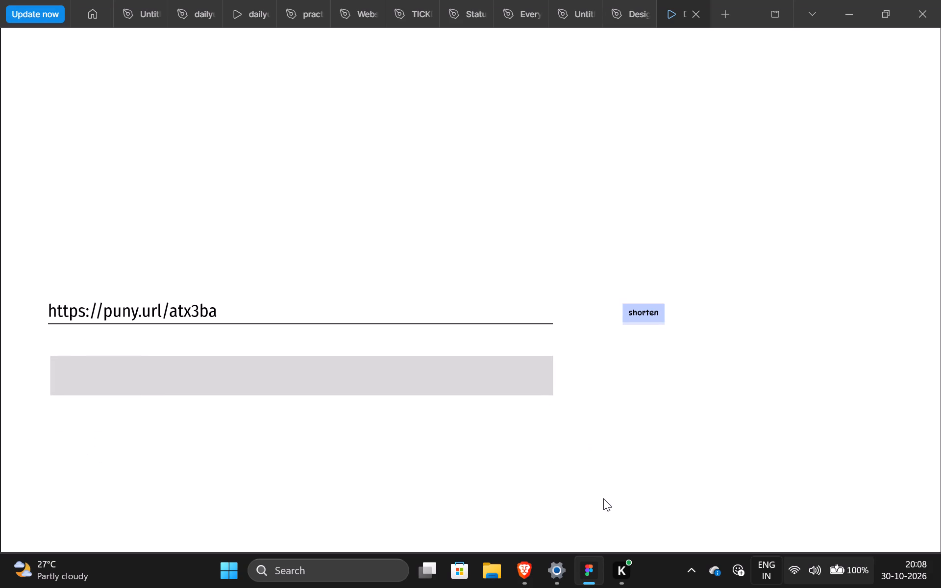
{"action": "left_click", "coordinate": [611, 8]}
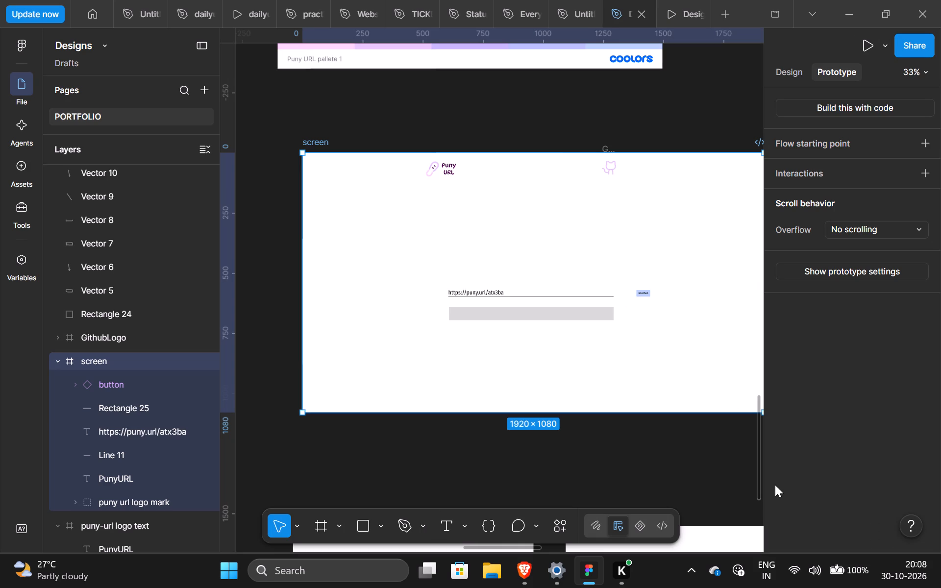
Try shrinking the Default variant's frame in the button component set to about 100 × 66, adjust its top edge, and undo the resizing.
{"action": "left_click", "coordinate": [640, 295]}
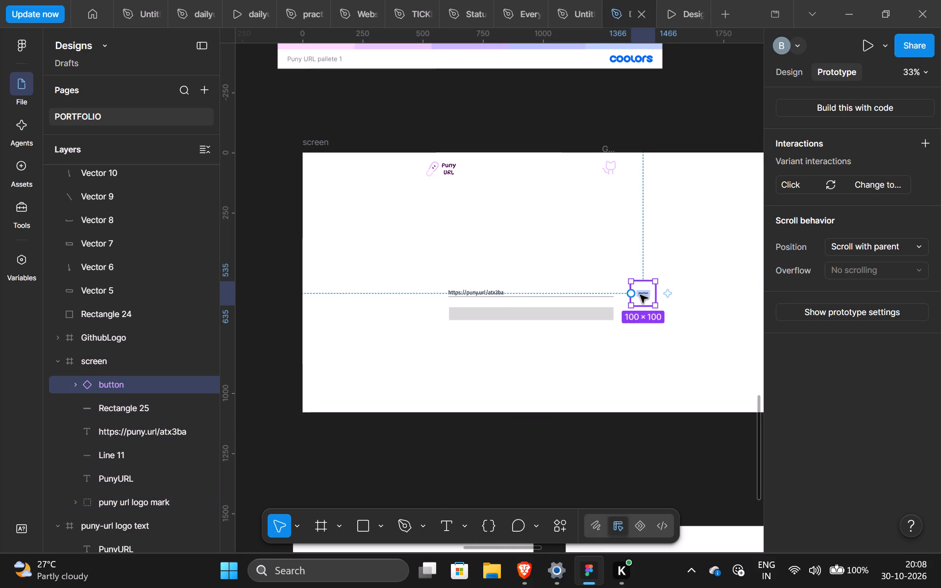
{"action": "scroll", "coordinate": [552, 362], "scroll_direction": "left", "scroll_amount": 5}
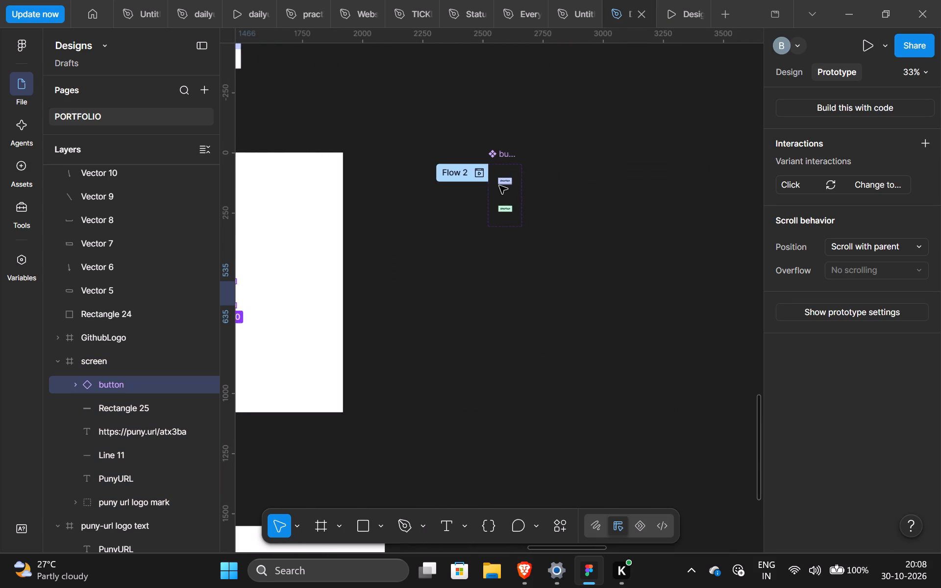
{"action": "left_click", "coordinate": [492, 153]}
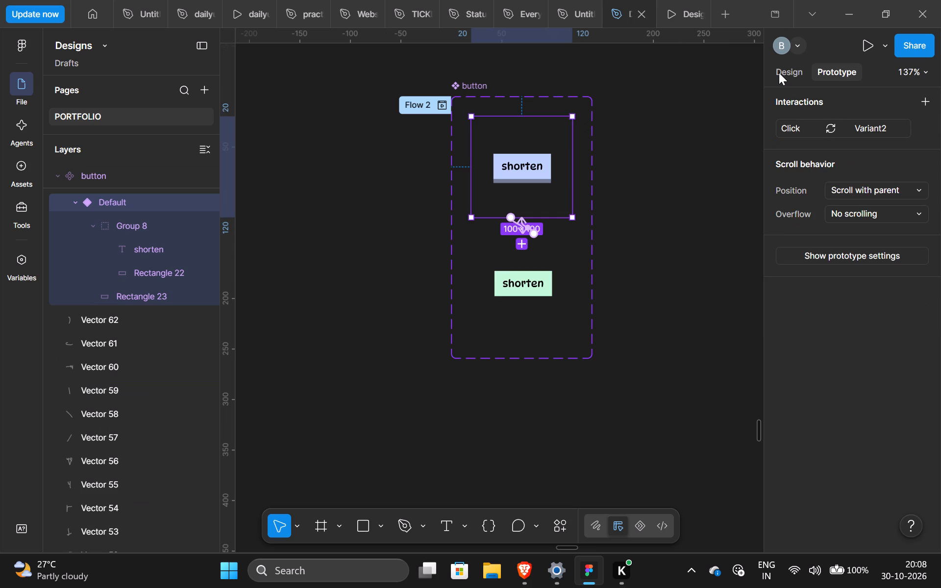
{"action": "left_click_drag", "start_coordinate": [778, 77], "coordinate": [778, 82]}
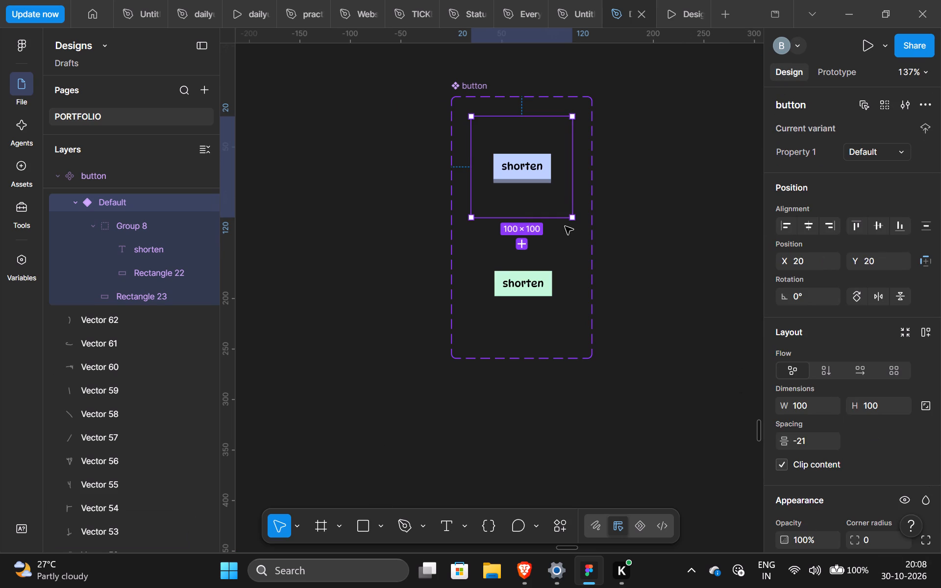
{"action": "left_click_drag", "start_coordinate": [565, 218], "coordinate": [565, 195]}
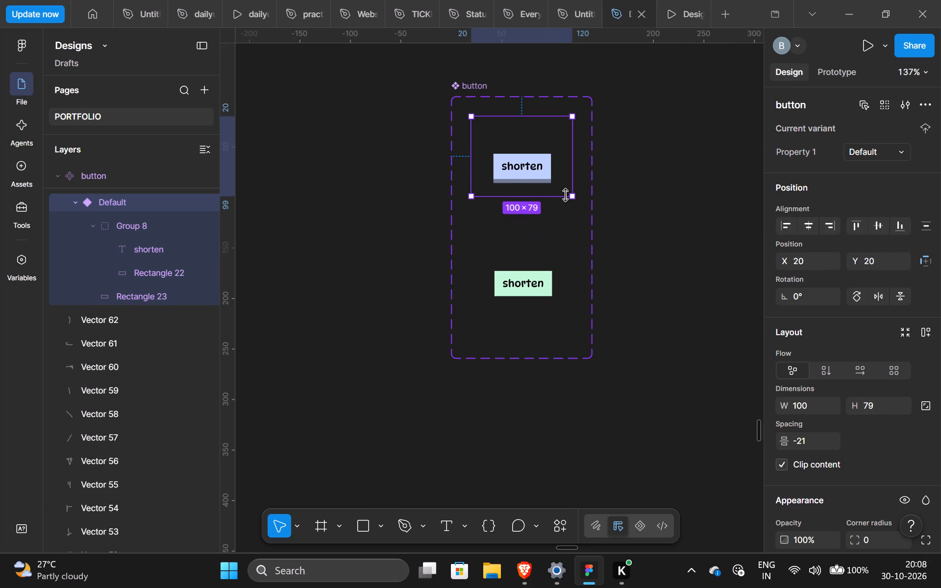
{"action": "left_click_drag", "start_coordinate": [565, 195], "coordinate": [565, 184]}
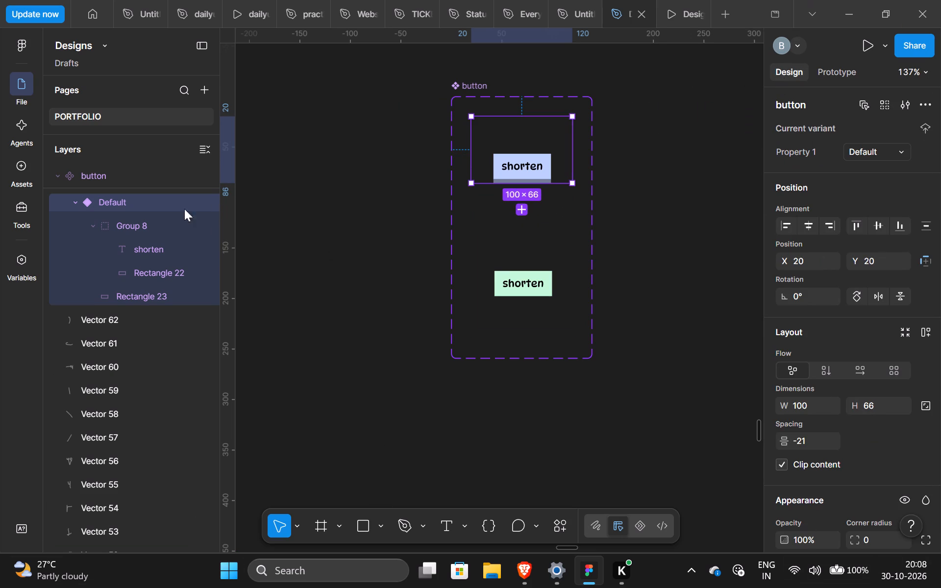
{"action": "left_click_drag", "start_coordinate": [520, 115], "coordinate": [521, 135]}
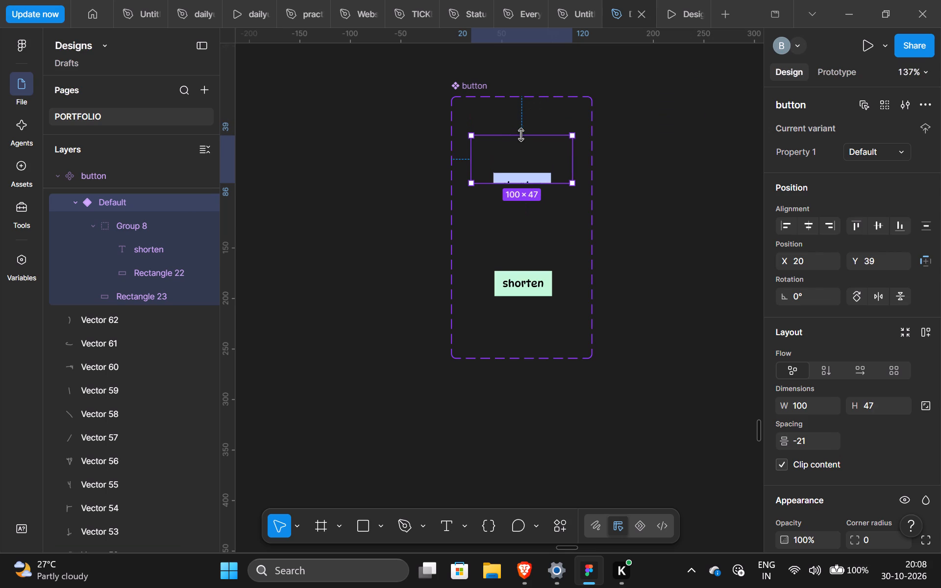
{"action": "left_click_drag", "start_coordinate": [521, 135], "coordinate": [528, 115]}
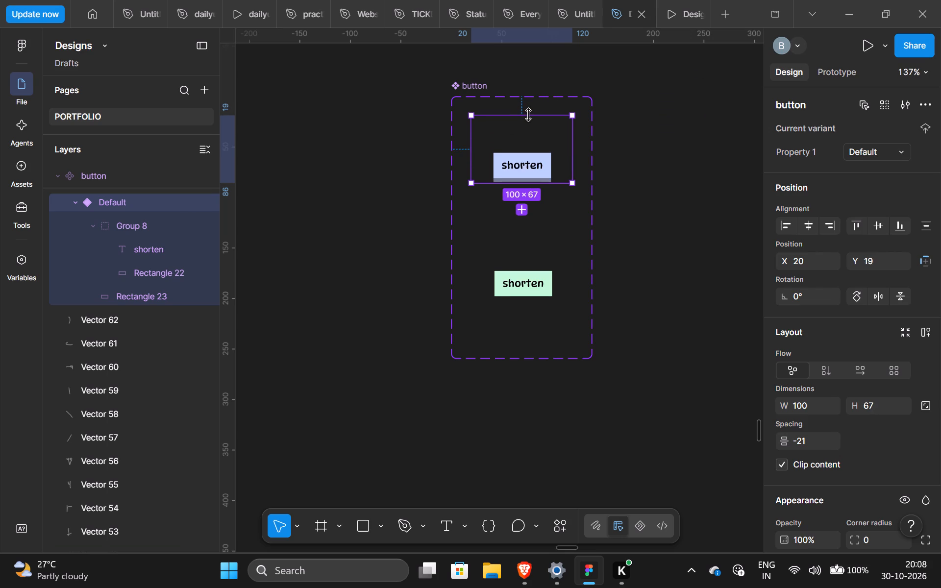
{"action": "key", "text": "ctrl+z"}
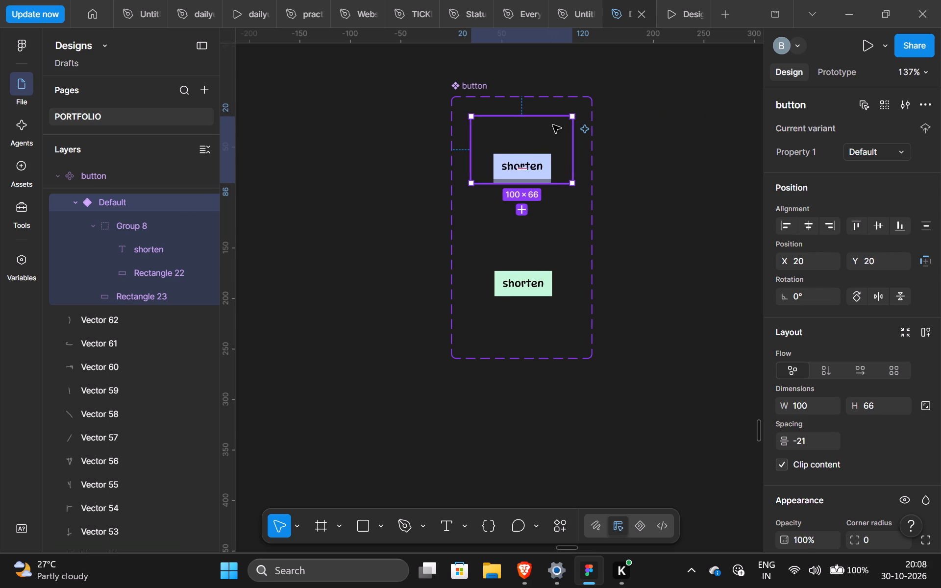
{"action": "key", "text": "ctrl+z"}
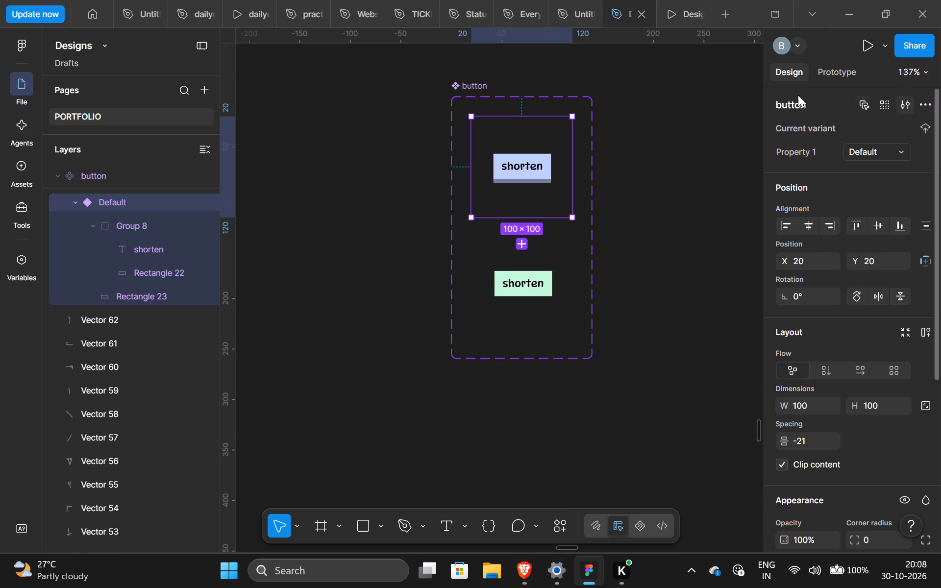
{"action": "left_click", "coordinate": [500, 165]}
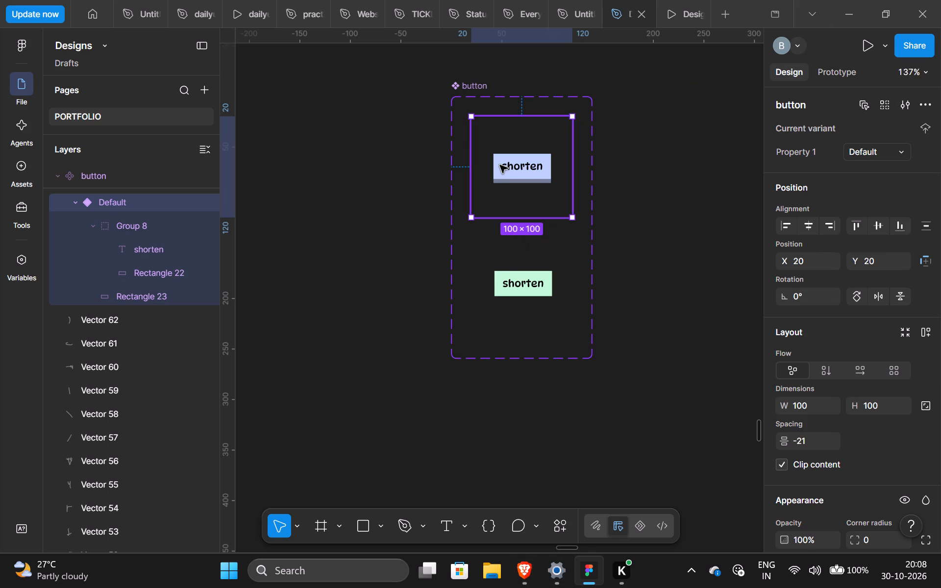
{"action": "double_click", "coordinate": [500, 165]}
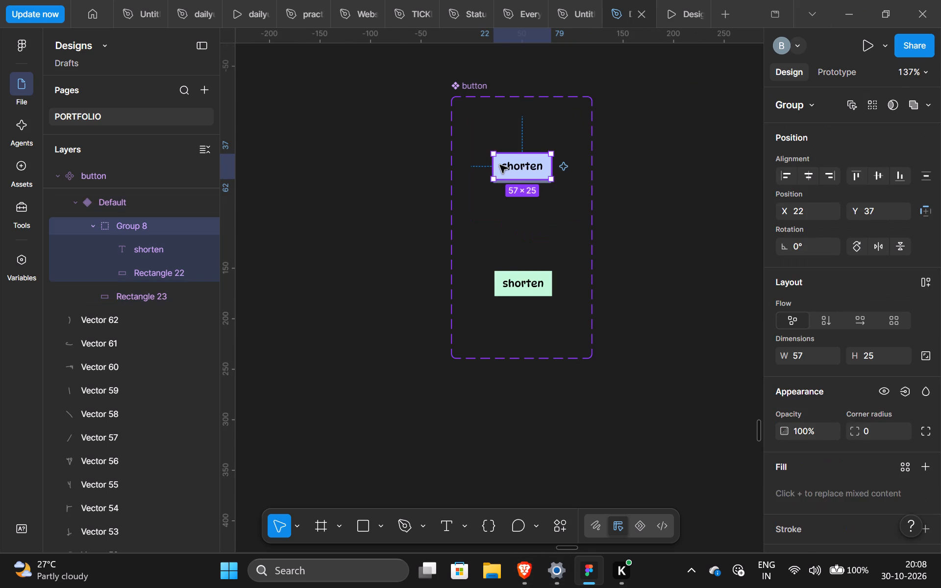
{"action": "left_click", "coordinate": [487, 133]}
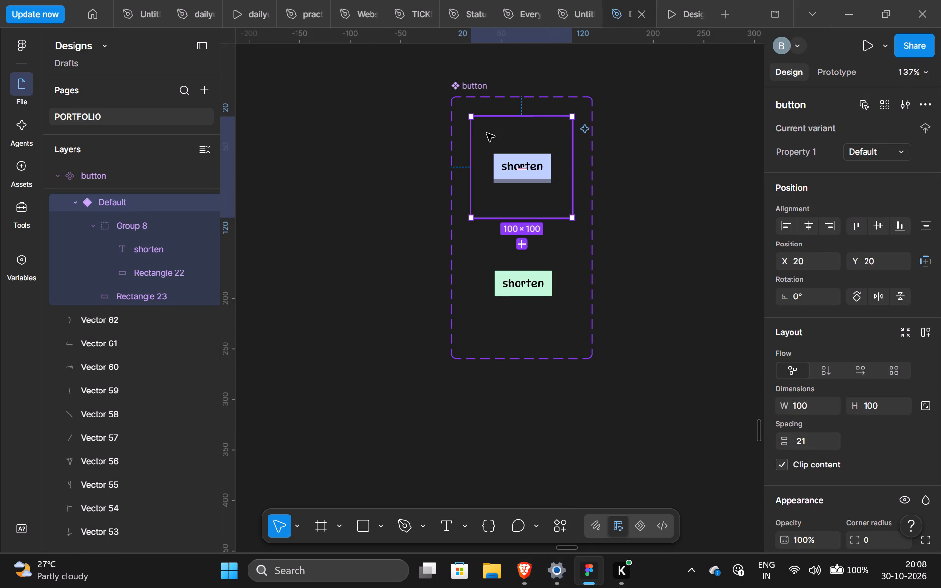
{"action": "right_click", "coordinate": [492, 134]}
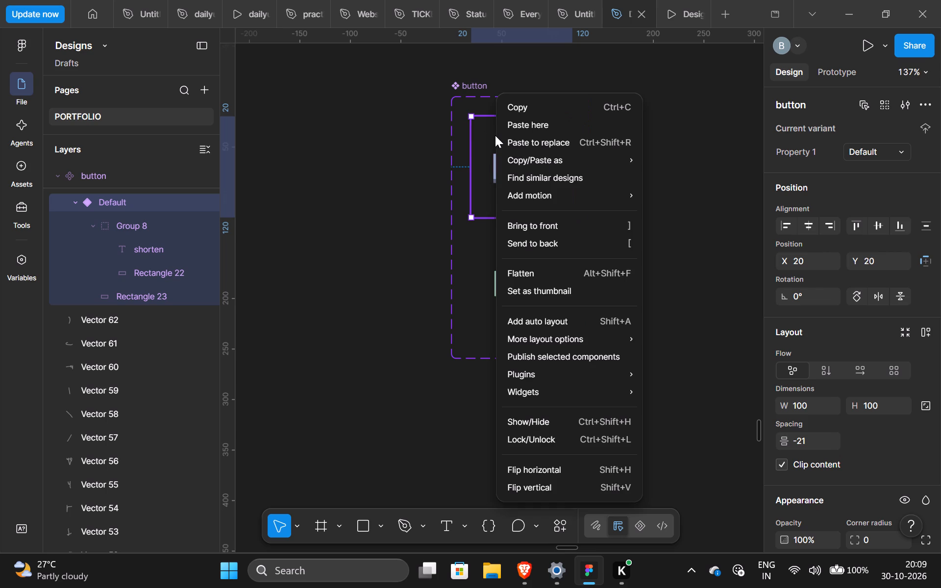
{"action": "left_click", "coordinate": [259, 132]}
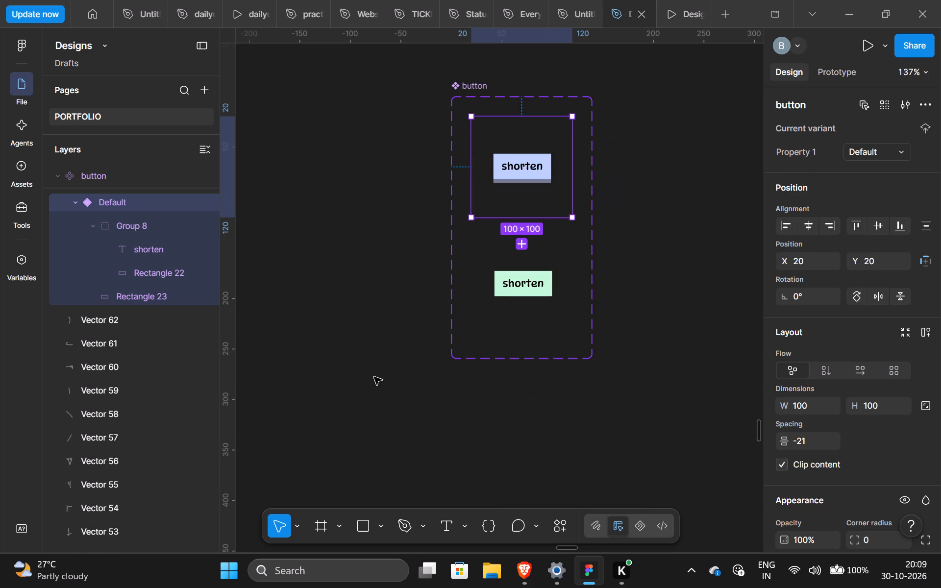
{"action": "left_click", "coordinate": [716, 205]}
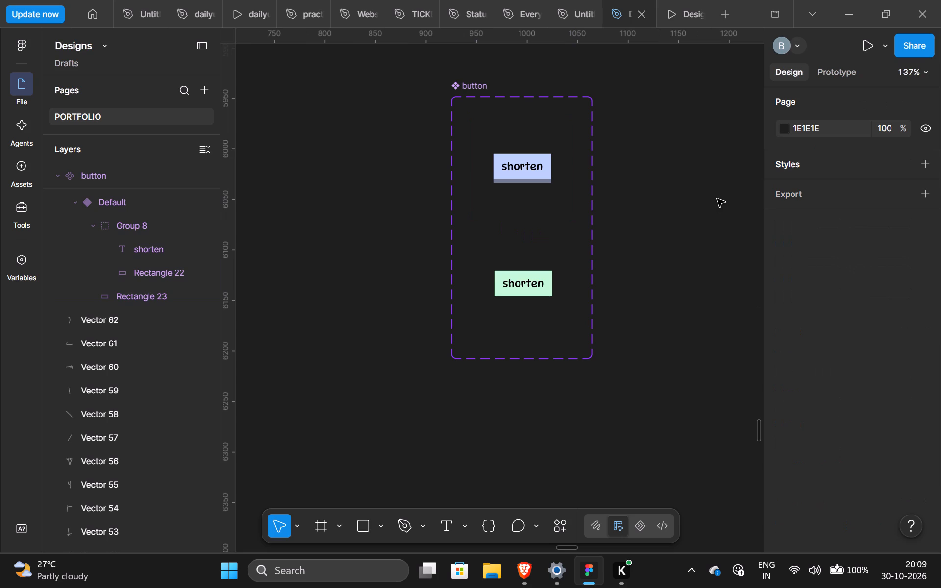
Resize the button instance in the Puny URL screen frame to about 102 × 102 and move it to about X 1361, Y 567.
{"action": "scroll", "coordinate": [728, 156], "scroll_direction": "right", "scroll_amount": 2}
{"action": "scroll", "coordinate": [724, 152], "scroll_direction": "down", "scroll_amount": 2}
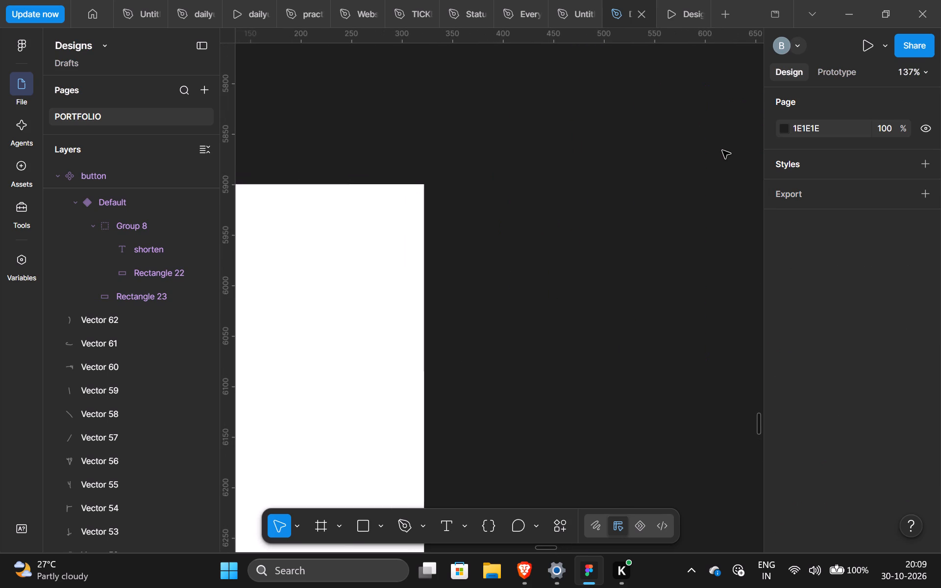
{"action": "scroll", "coordinate": [722, 150], "scroll_direction": "down", "scroll_amount": 2}
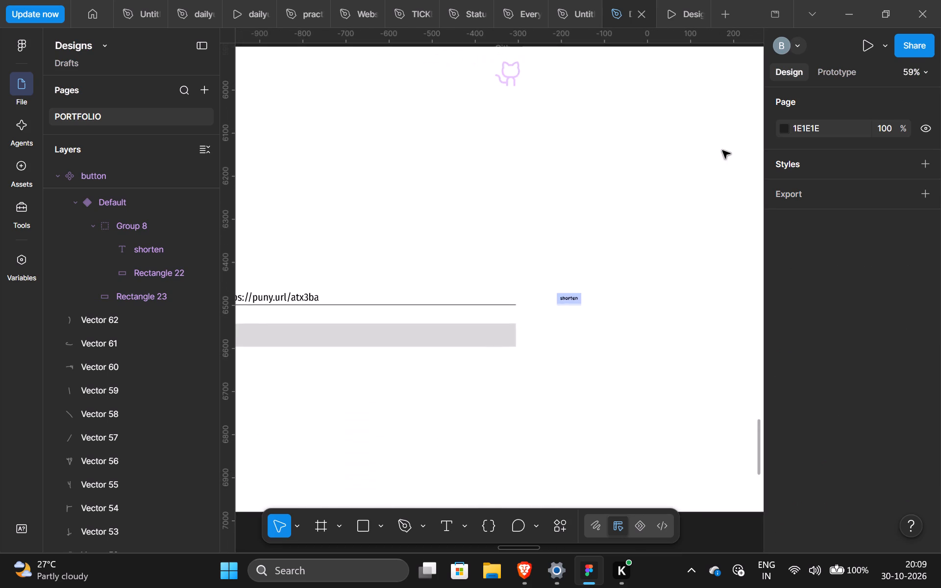
{"action": "left_click", "coordinate": [626, 252]}
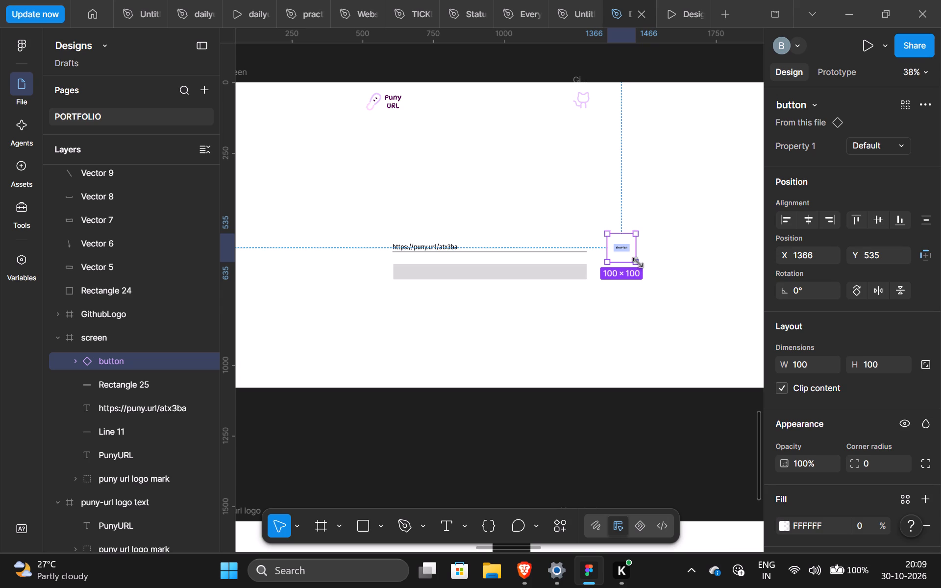
{"action": "left_click_drag", "start_coordinate": [638, 263], "coordinate": [636, 257], "text": "shift"}
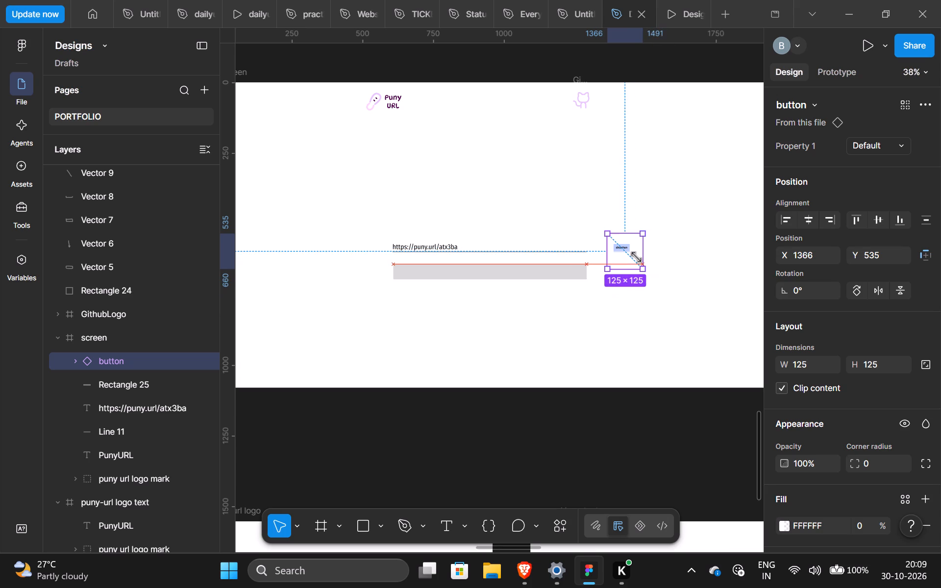
{"action": "left_click_drag", "start_coordinate": [636, 257], "coordinate": [636, 257], "text": "shift"}
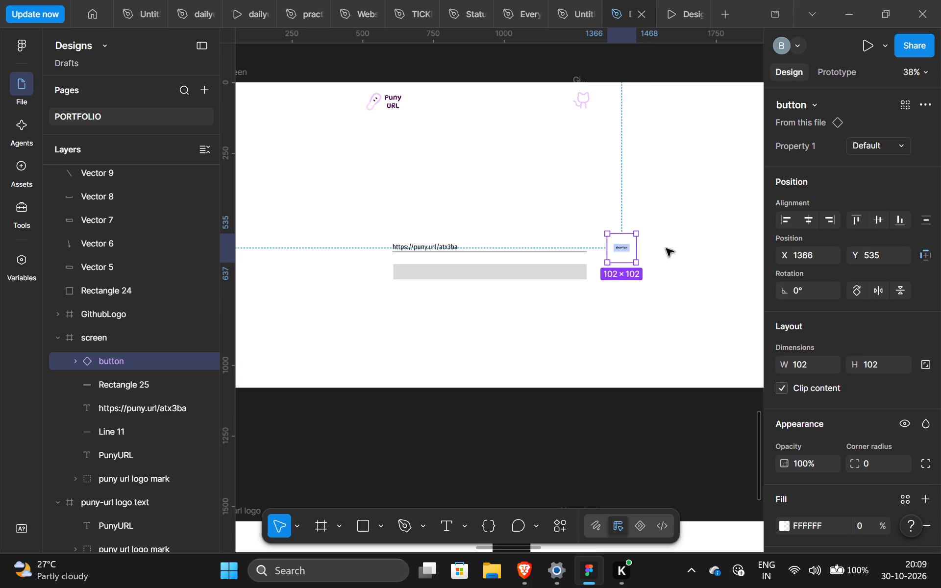
{"action": "left_click_drag", "start_coordinate": [620, 248], "coordinate": [618, 255]}
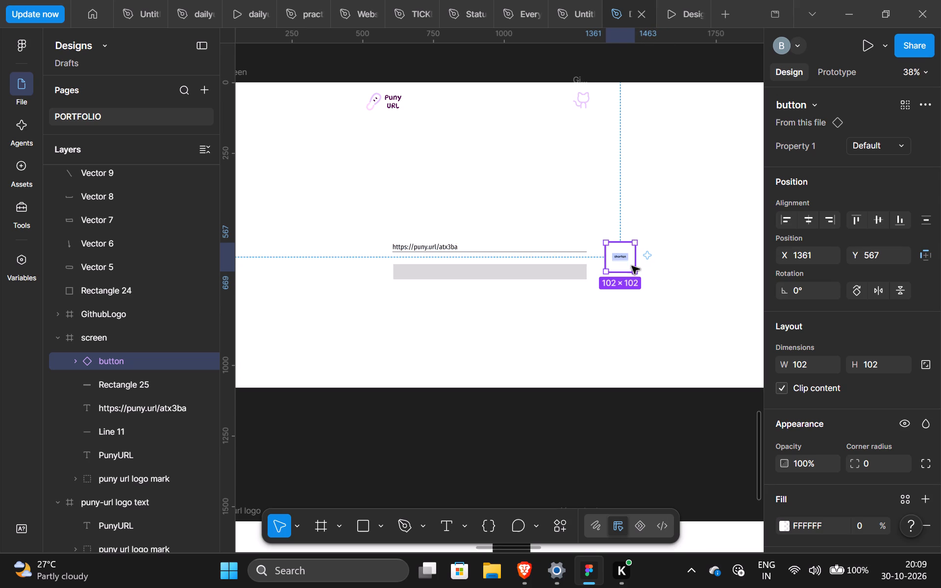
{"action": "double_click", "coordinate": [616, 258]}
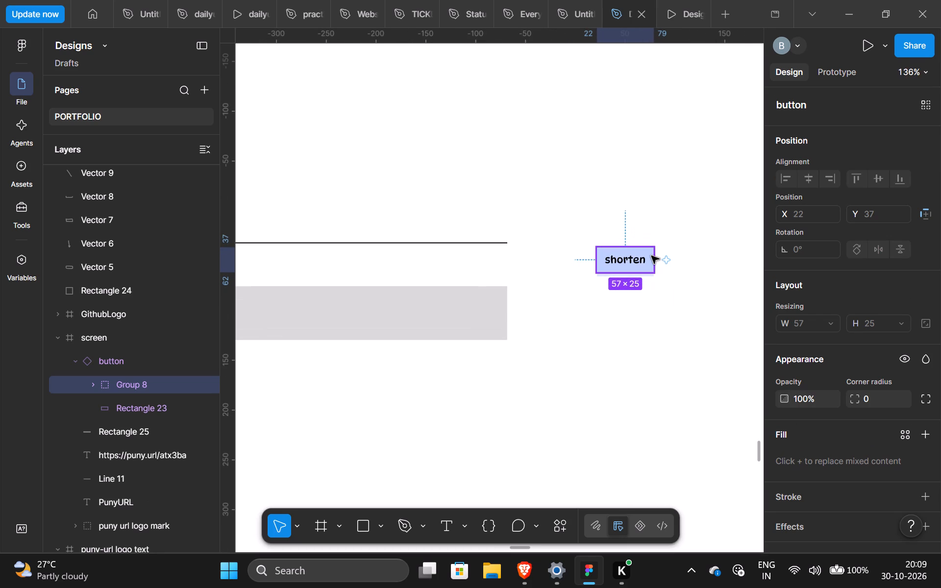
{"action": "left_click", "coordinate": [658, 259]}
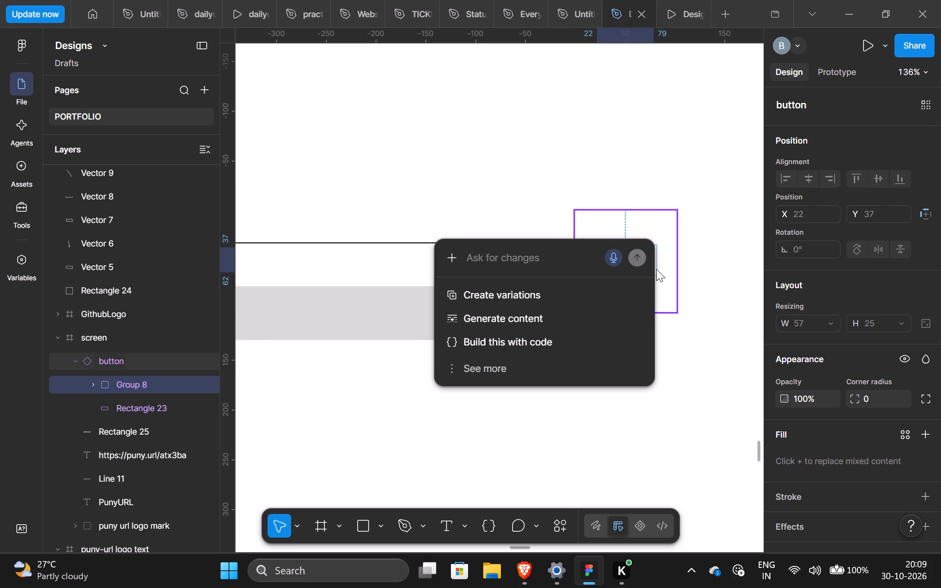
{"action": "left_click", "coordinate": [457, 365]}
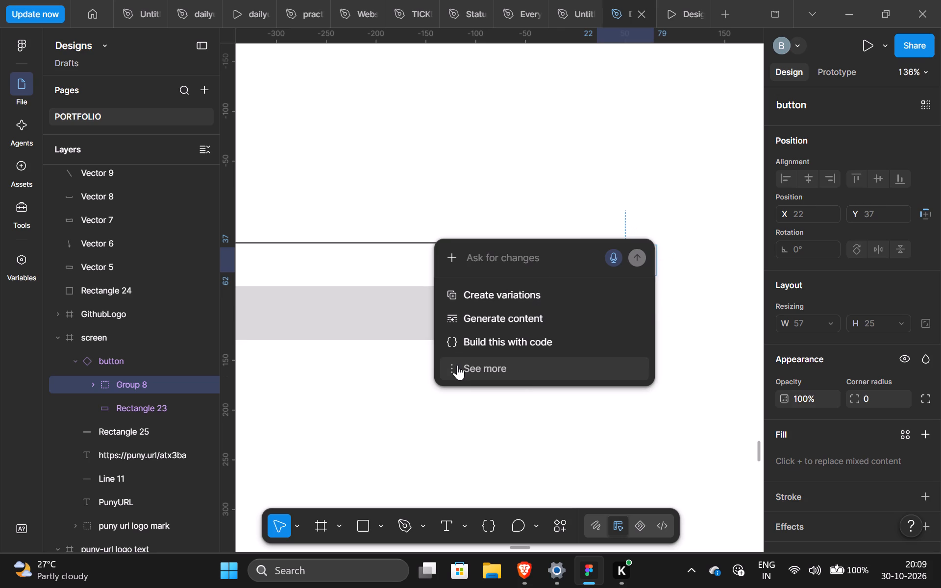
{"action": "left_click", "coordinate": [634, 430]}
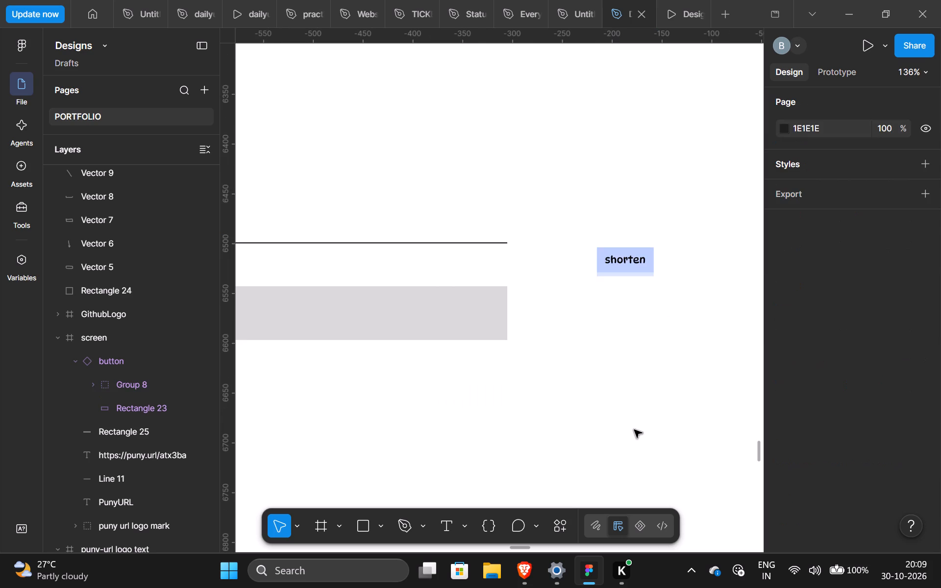
Shrink the Default variant's frame in the button component set to about 95 × 95.
{"action": "scroll", "coordinate": [656, 388], "scroll_direction": "left", "scroll_amount": 5}
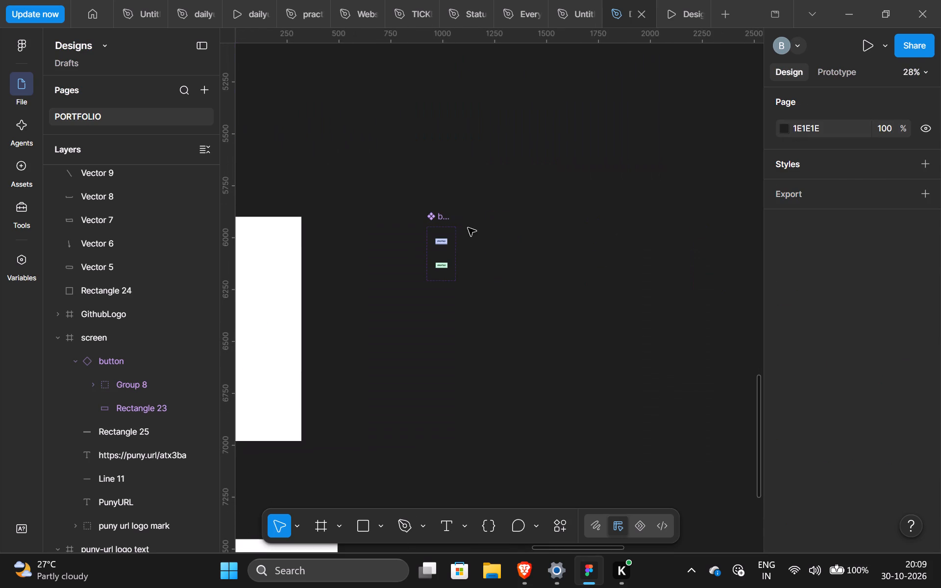
{"action": "scroll", "coordinate": [461, 224], "scroll_direction": "down", "scroll_amount": 1}
{"action": "left_click", "coordinate": [446, 143]}
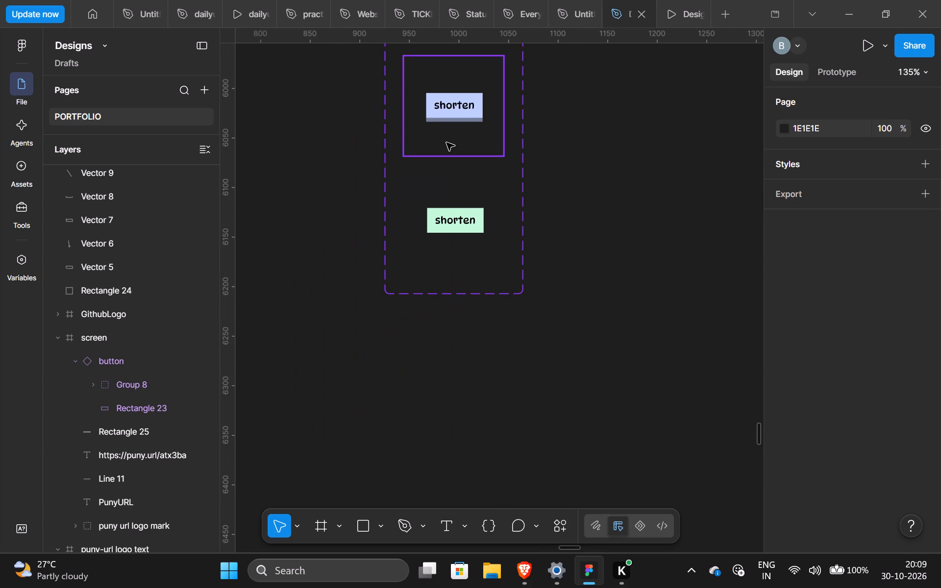
{"action": "scroll", "coordinate": [446, 143], "scroll_direction": "up", "scroll_amount": 1}
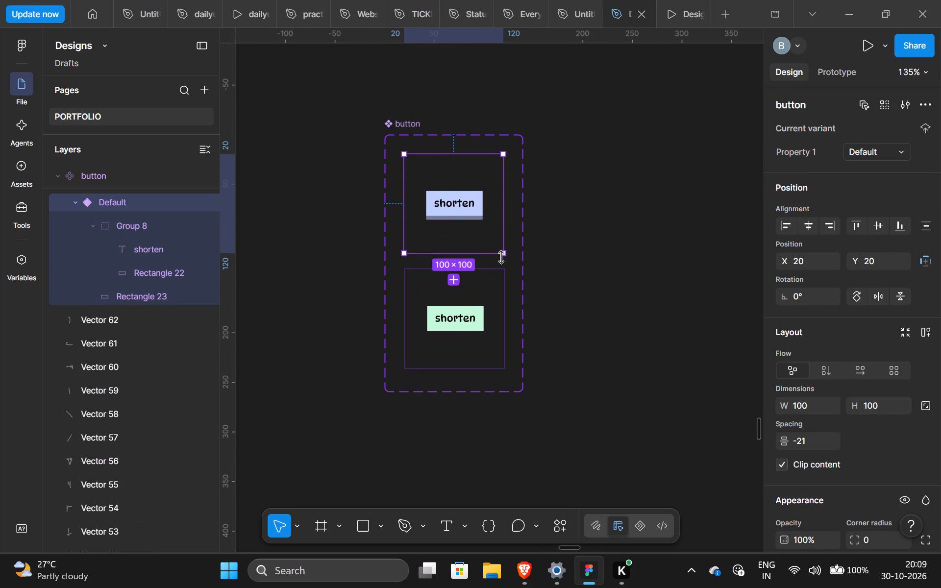
{"action": "left_click_drag", "start_coordinate": [501, 254], "coordinate": [498, 244], "text": "shift"}
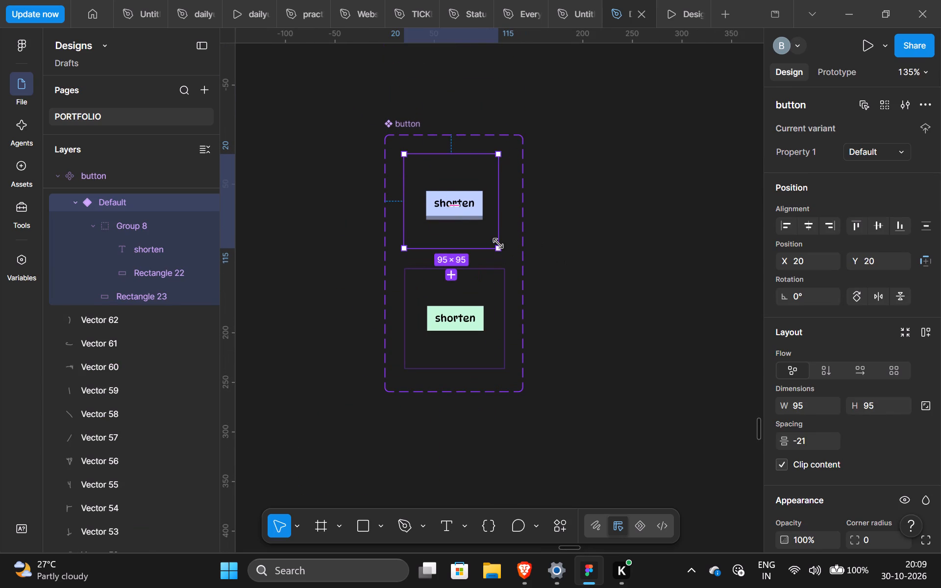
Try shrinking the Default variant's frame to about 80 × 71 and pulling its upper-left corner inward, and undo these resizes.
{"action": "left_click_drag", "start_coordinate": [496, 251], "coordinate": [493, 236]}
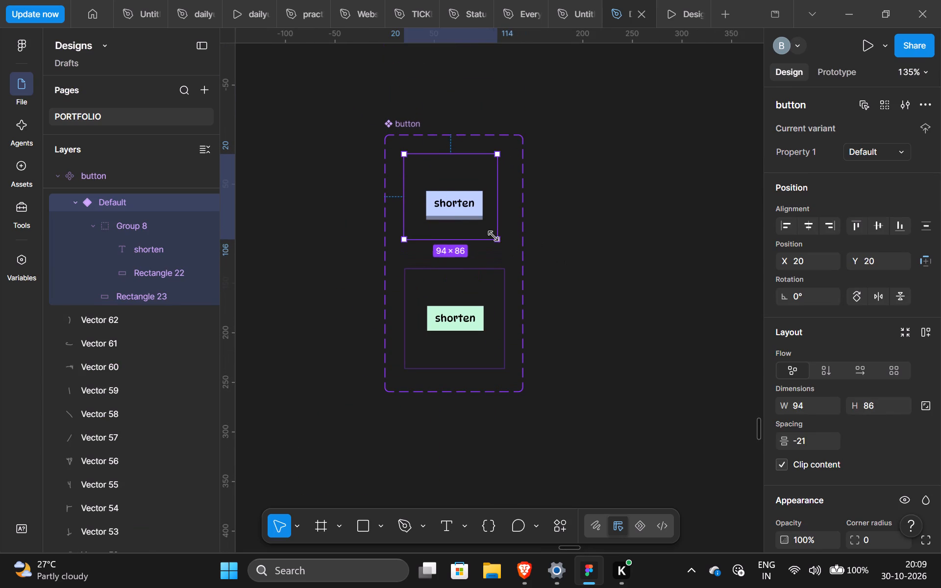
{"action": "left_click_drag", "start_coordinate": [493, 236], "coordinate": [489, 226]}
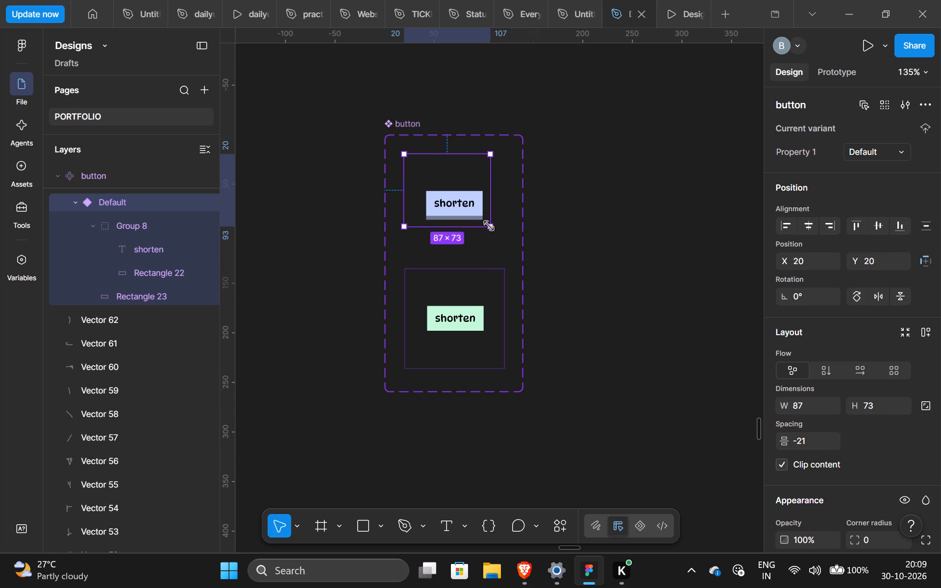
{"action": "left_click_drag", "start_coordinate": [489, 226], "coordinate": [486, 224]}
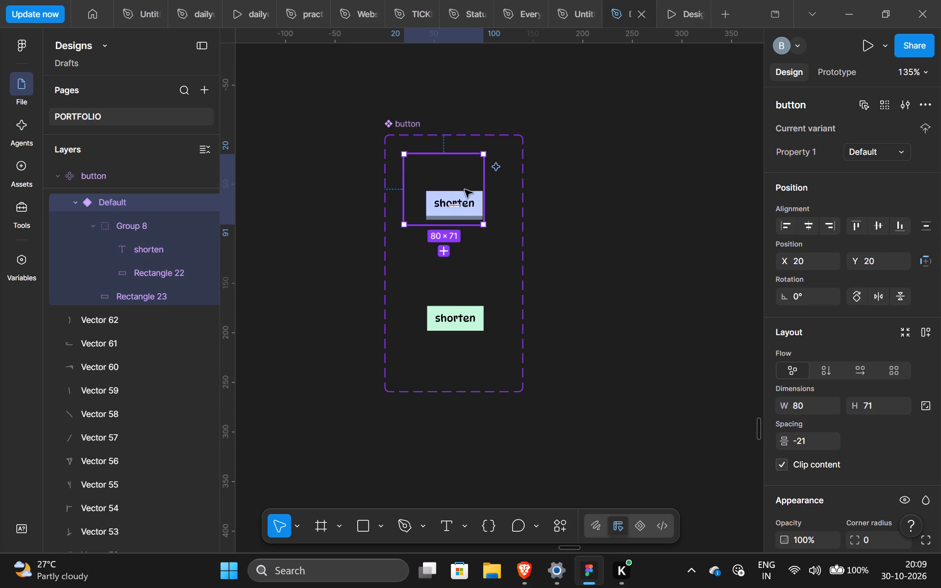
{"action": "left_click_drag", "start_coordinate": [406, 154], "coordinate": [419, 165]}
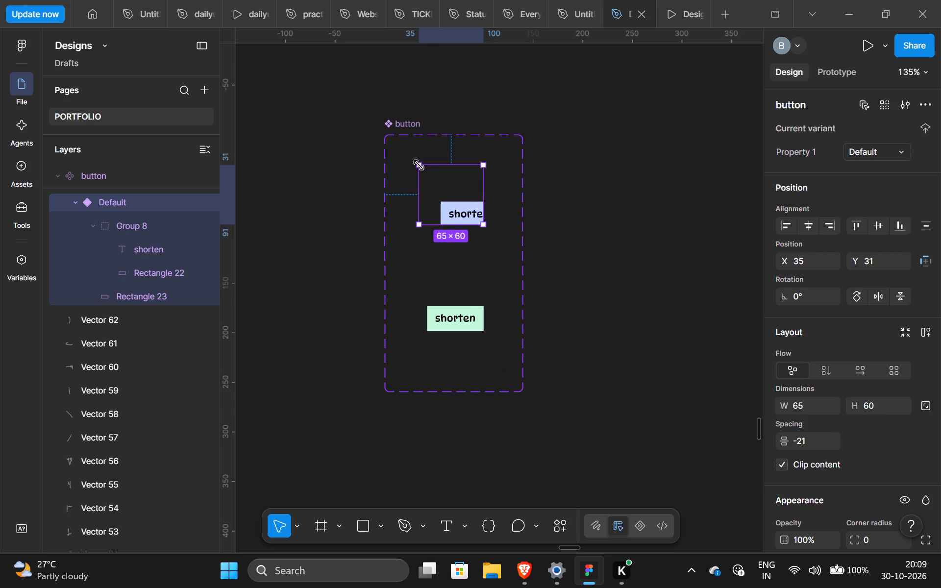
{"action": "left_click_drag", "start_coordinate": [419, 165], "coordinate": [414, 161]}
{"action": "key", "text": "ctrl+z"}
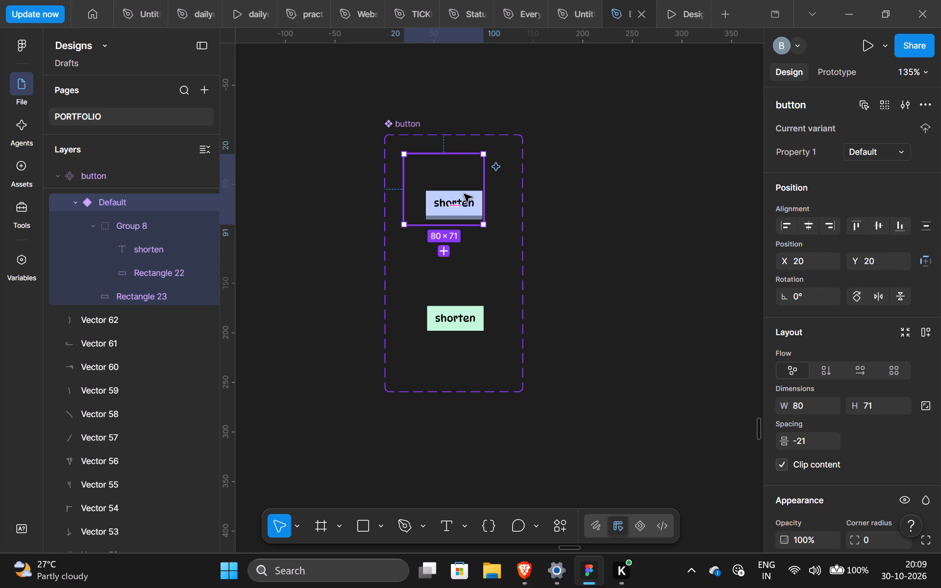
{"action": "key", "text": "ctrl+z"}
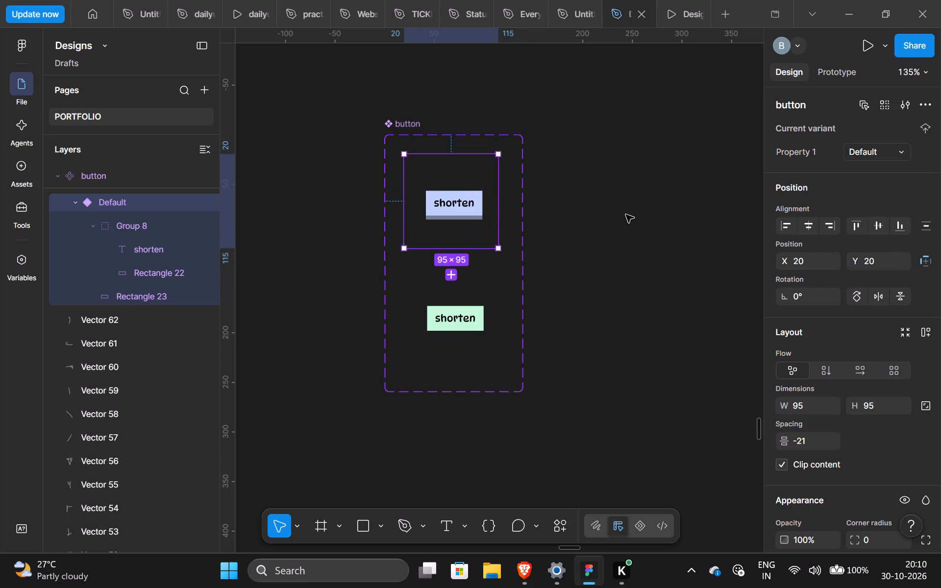
Examine the position and size of Rectangle 22 and Rectangle 23 inside the Default variant.
{"action": "scroll", "coordinate": [627, 211], "scroll_direction": "right", "scroll_amount": 4}
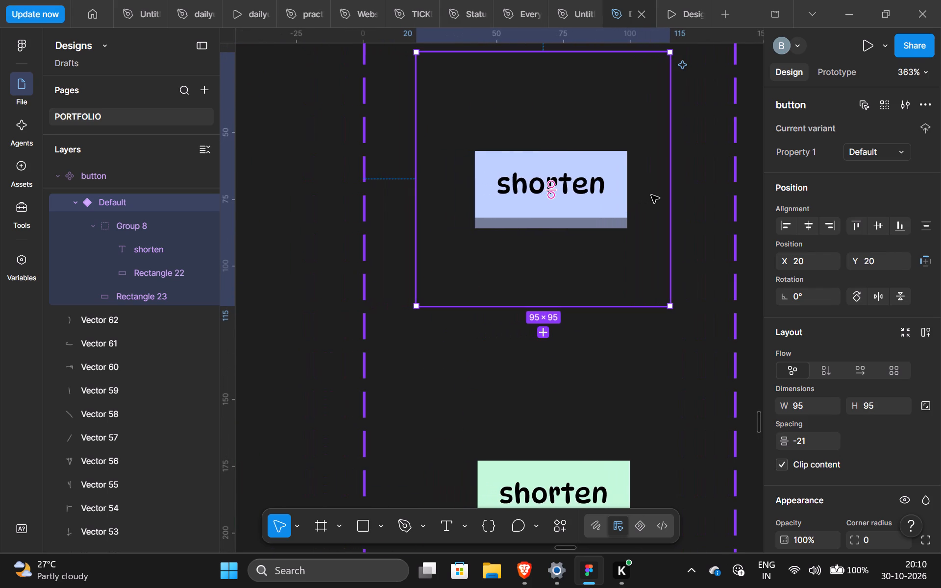
{"action": "scroll", "coordinate": [146, 204], "scroll_direction": "down", "scroll_amount": 1}
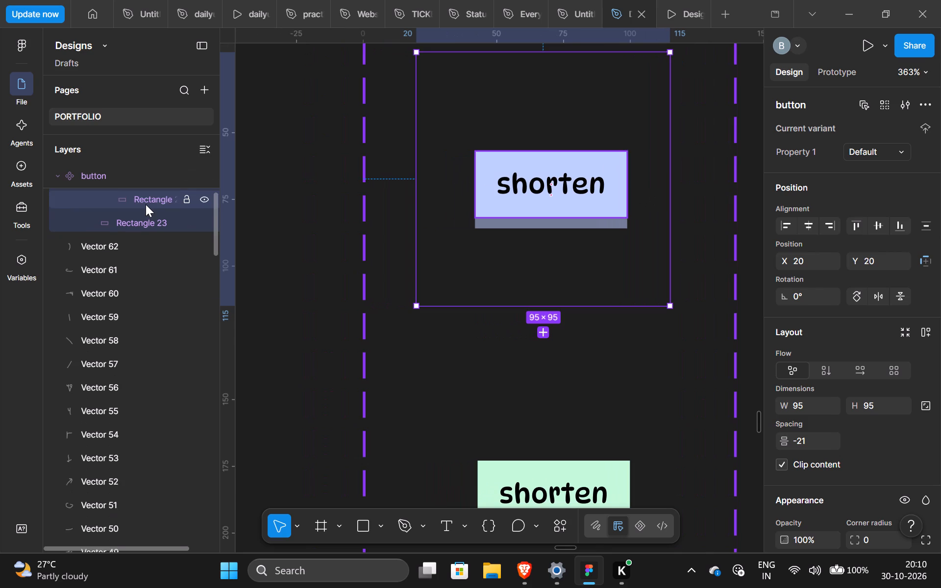
{"action": "scroll", "coordinate": [146, 204], "scroll_direction": "up", "scroll_amount": 2}
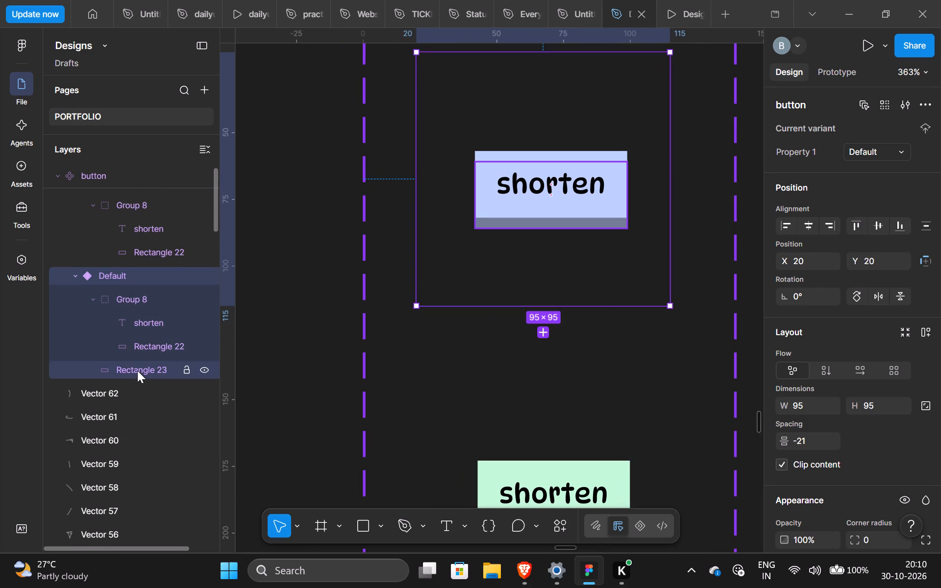
{"action": "left_click", "coordinate": [137, 370]}
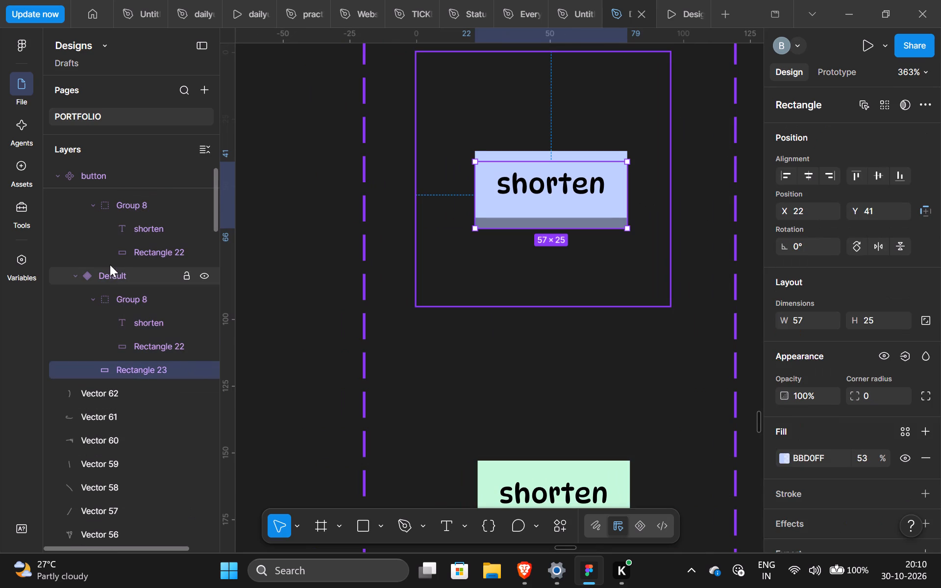
{"action": "left_click", "coordinate": [110, 272]}
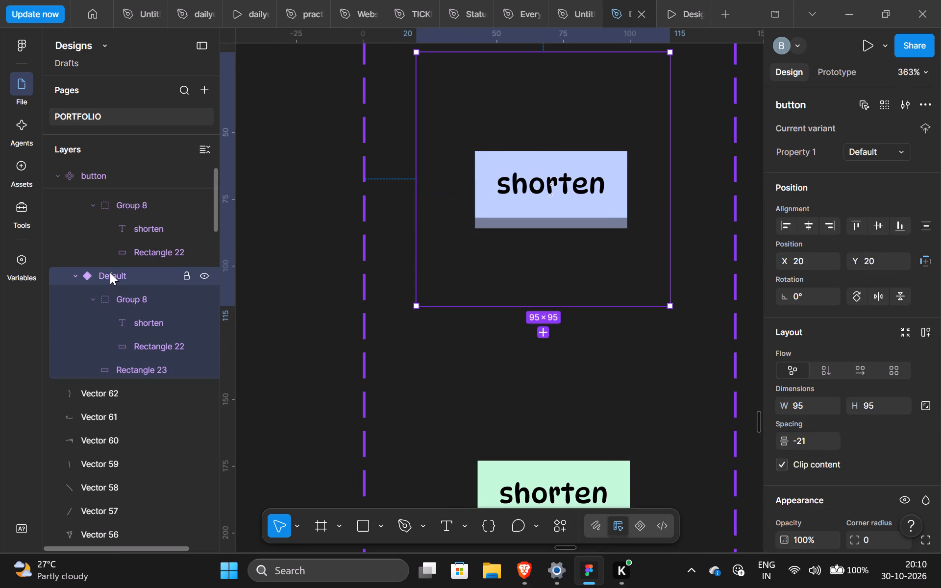
{"action": "left_click", "coordinate": [145, 352]}
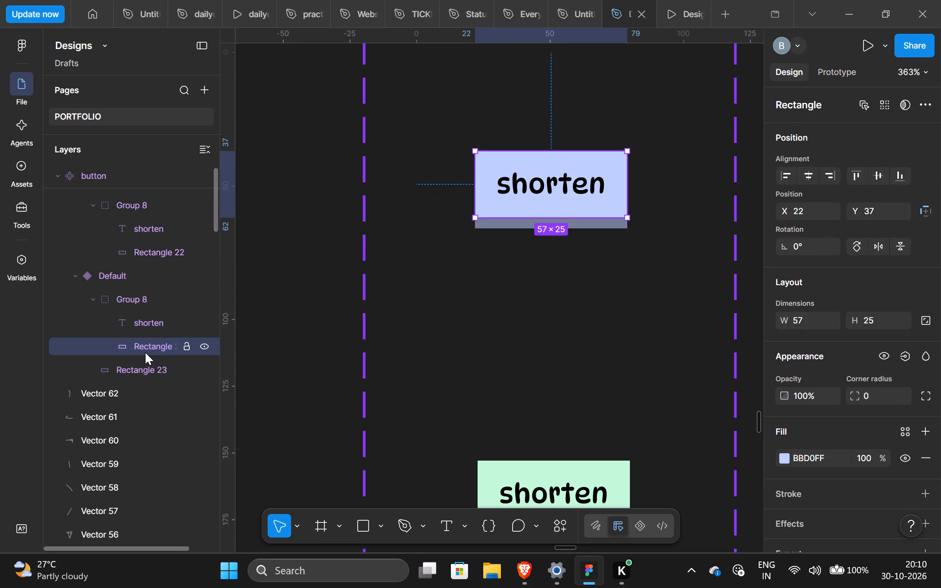
{"action": "left_click", "coordinate": [139, 369]}
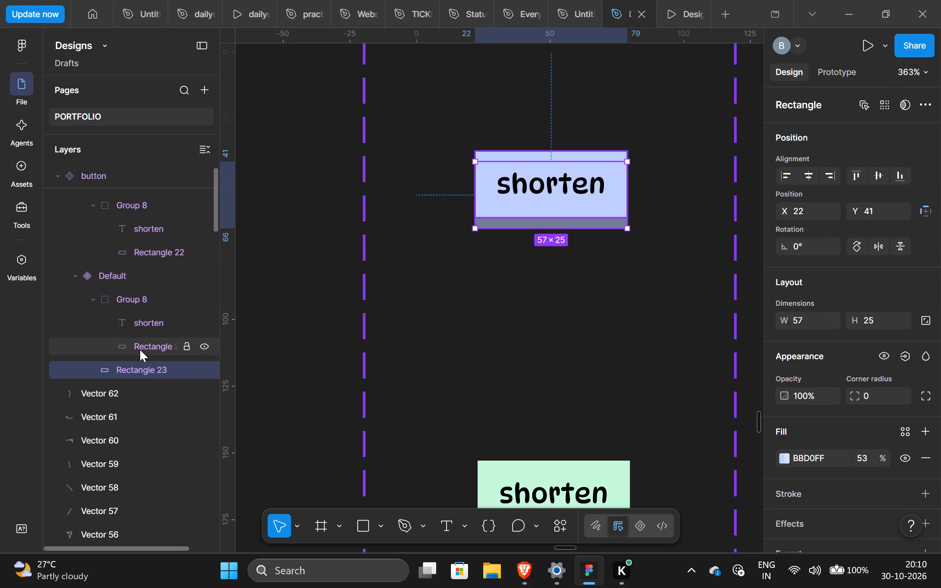
{"action": "left_click", "coordinate": [140, 349]}
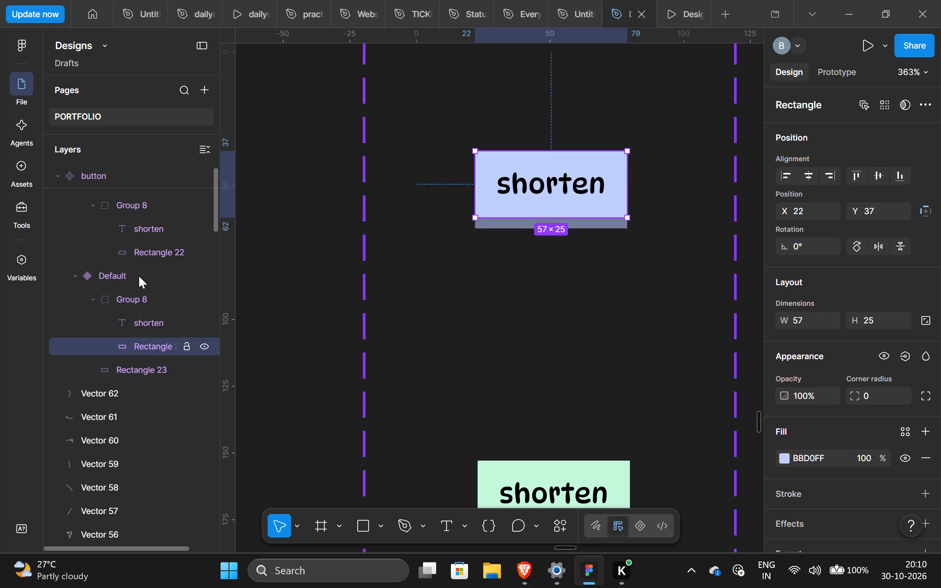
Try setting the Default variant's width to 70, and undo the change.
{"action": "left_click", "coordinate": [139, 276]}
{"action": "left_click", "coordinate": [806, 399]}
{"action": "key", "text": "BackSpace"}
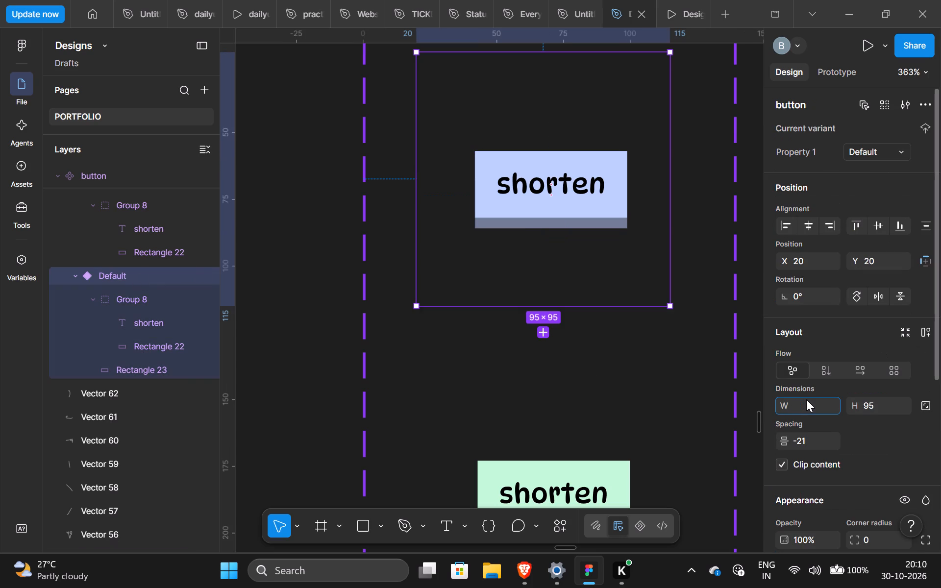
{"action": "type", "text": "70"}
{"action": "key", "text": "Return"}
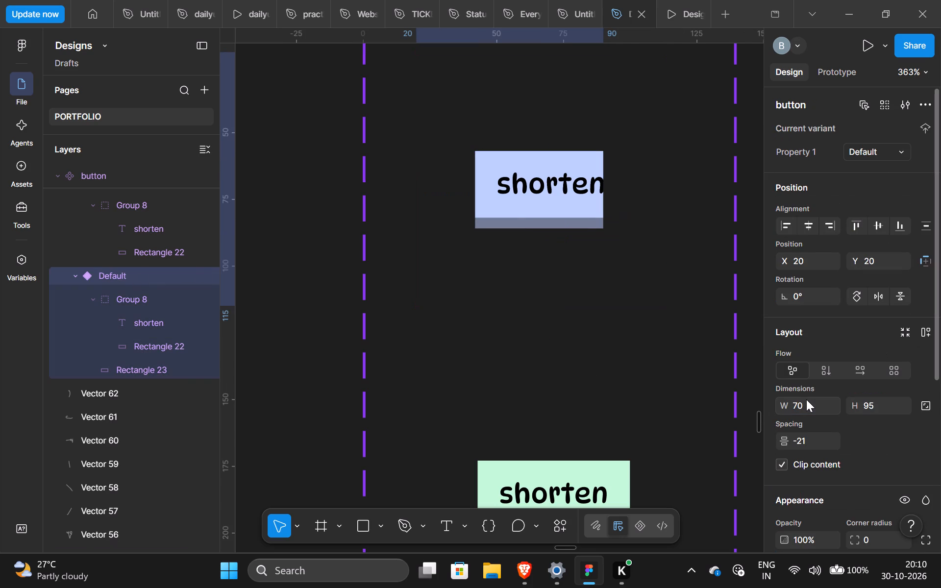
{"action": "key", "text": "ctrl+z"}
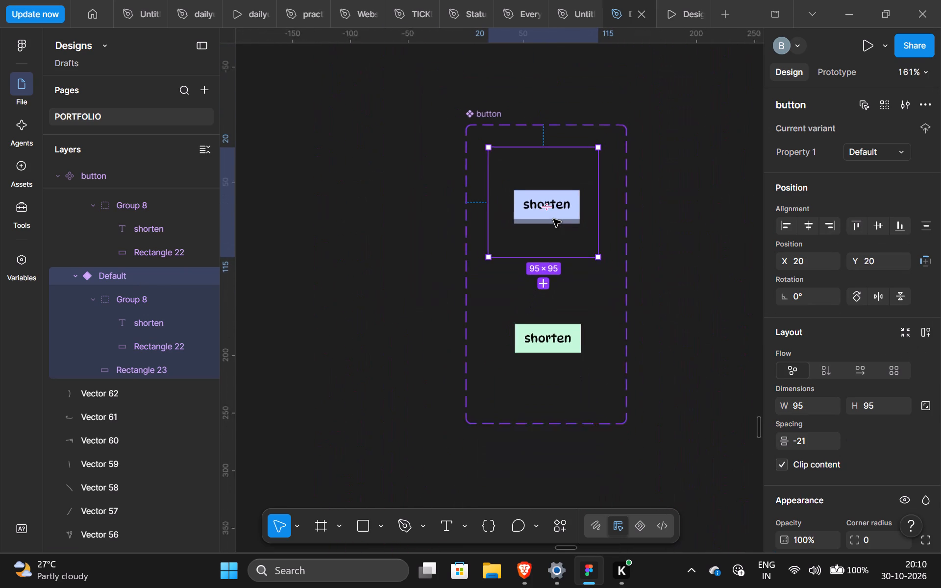
Examine the shorten group in the Default variant and compare the component set with the button instance in the Puny URL screen.
{"action": "double_click", "coordinate": [509, 192]}
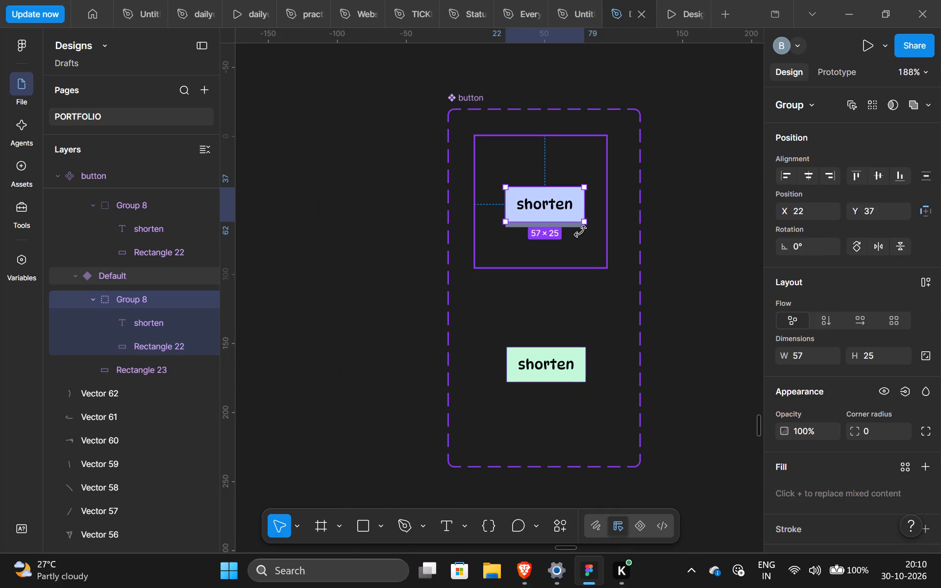
{"action": "left_click", "coordinate": [734, 140]}
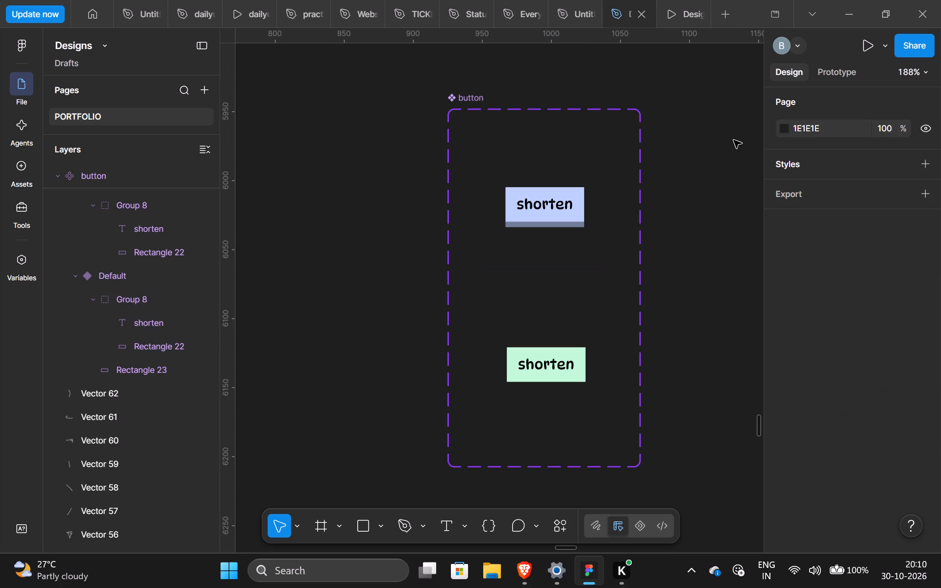
{"action": "scroll", "coordinate": [734, 140], "scroll_direction": "right", "scroll_amount": 5}
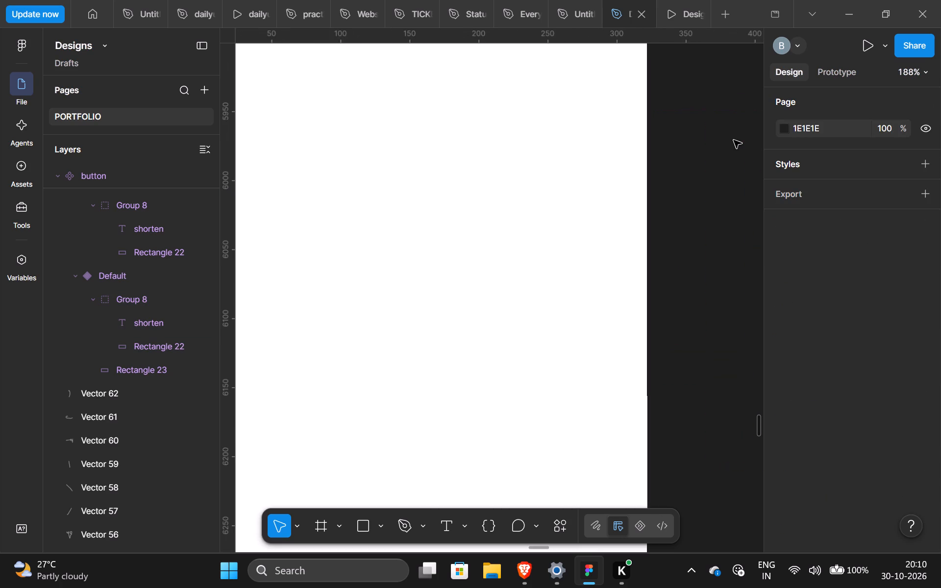
{"action": "scroll", "coordinate": [734, 140], "scroll_direction": "right", "scroll_amount": 1}
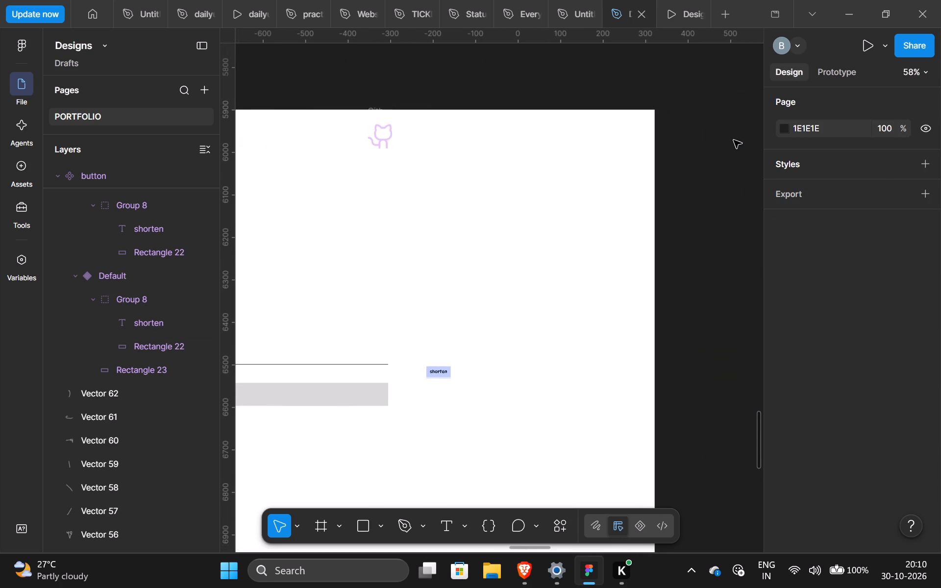
{"action": "scroll", "coordinate": [734, 140], "scroll_direction": "left", "scroll_amount": 3}
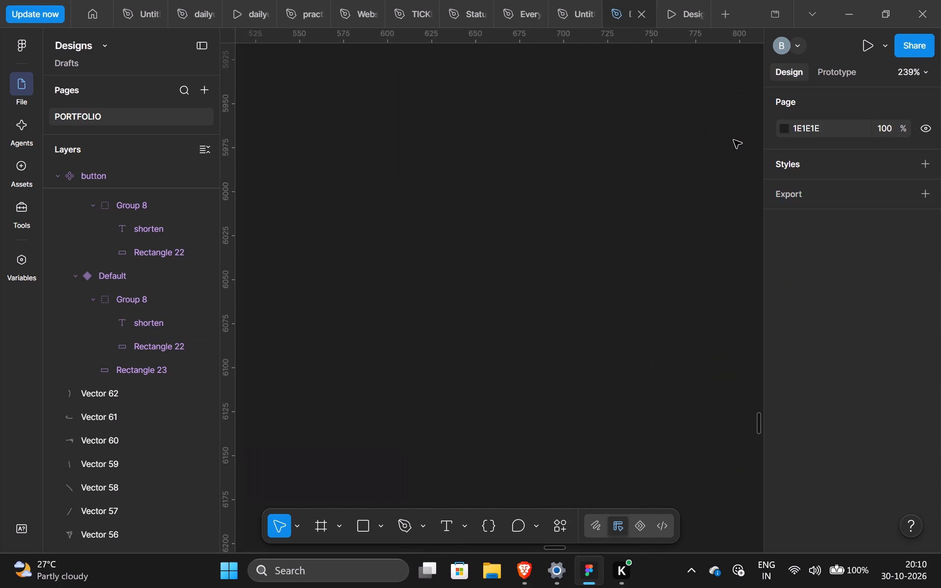
{"action": "scroll", "coordinate": [734, 140], "scroll_direction": "left", "scroll_amount": 6}
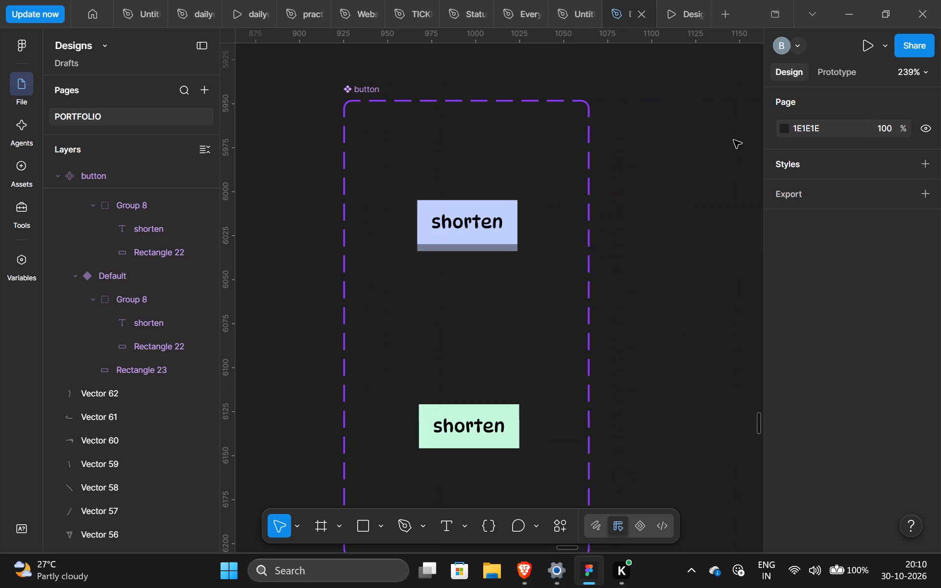
{"action": "scroll", "coordinate": [734, 140], "scroll_direction": "up", "scroll_amount": 1}
{"action": "scroll", "coordinate": [734, 140], "scroll_direction": "right", "scroll_amount": 2}
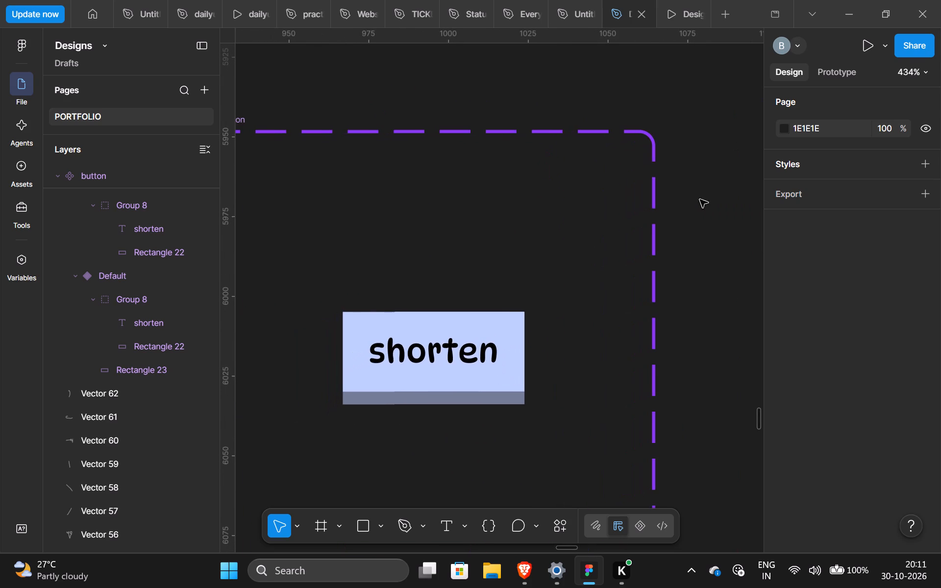
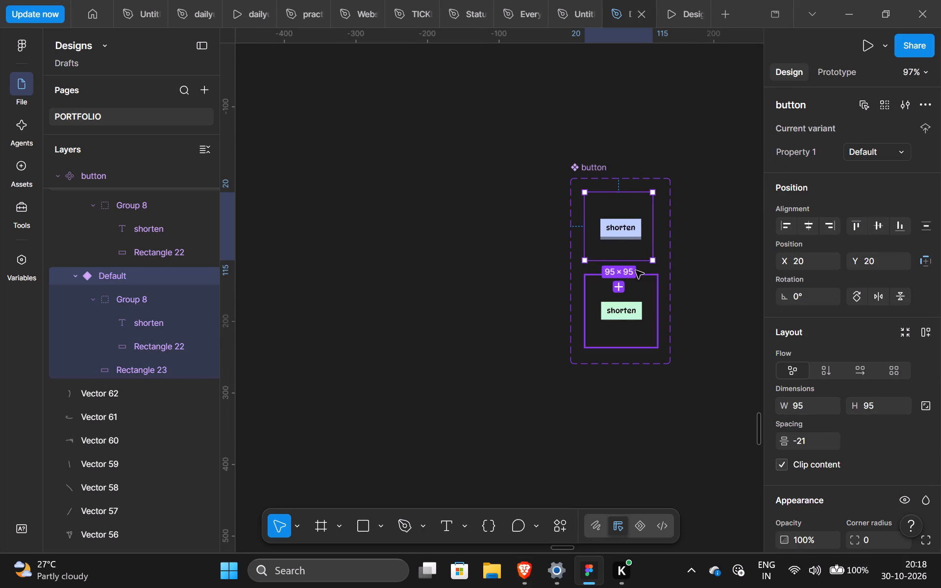
{"action": "left_click", "coordinate": [156, 369]}
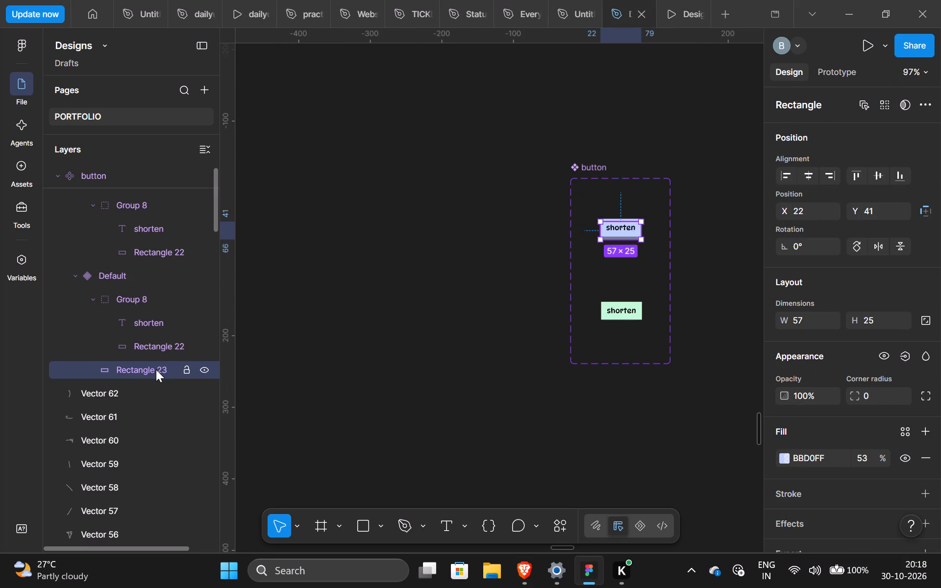
{"action": "left_click", "coordinate": [146, 346]}
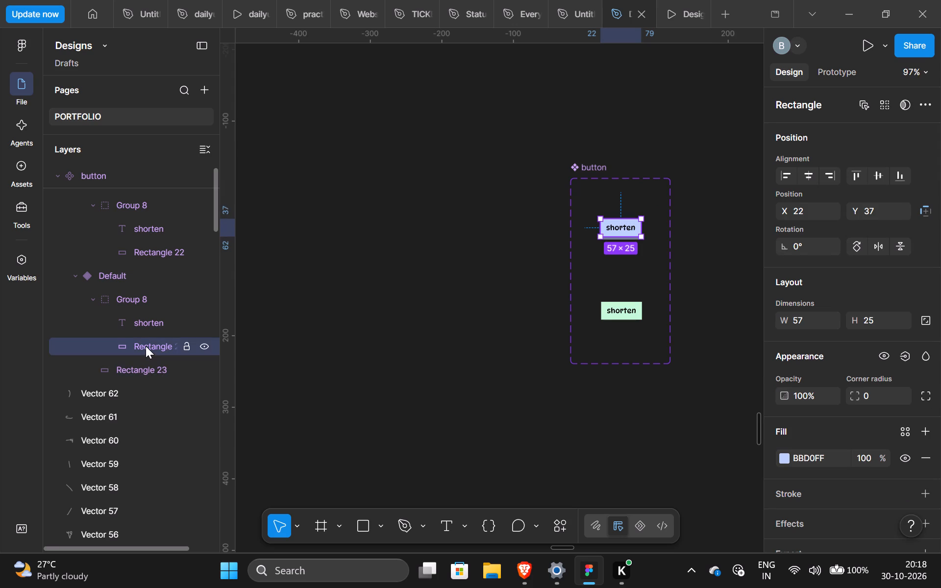
{"action": "left_click", "coordinate": [140, 312]}
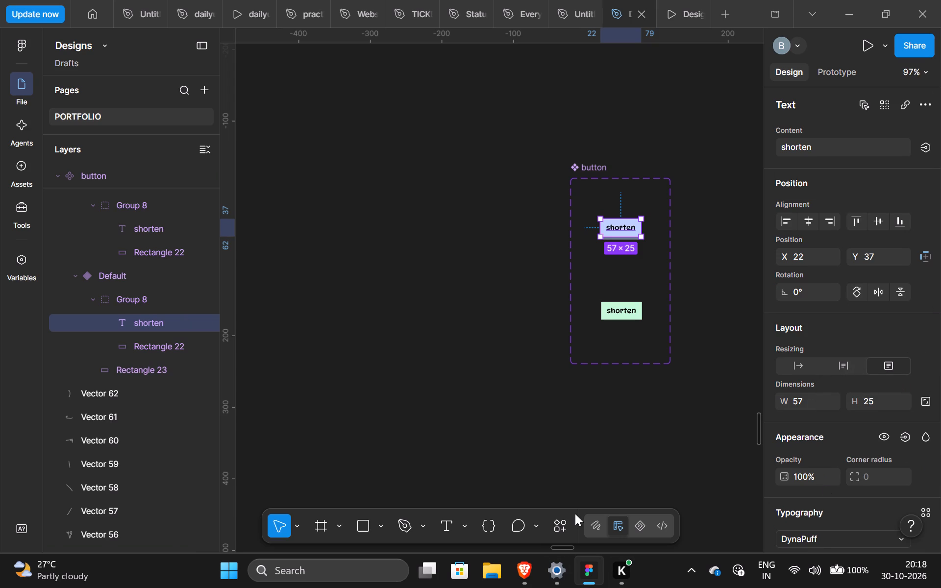
{"action": "left_click", "coordinate": [506, 492]}
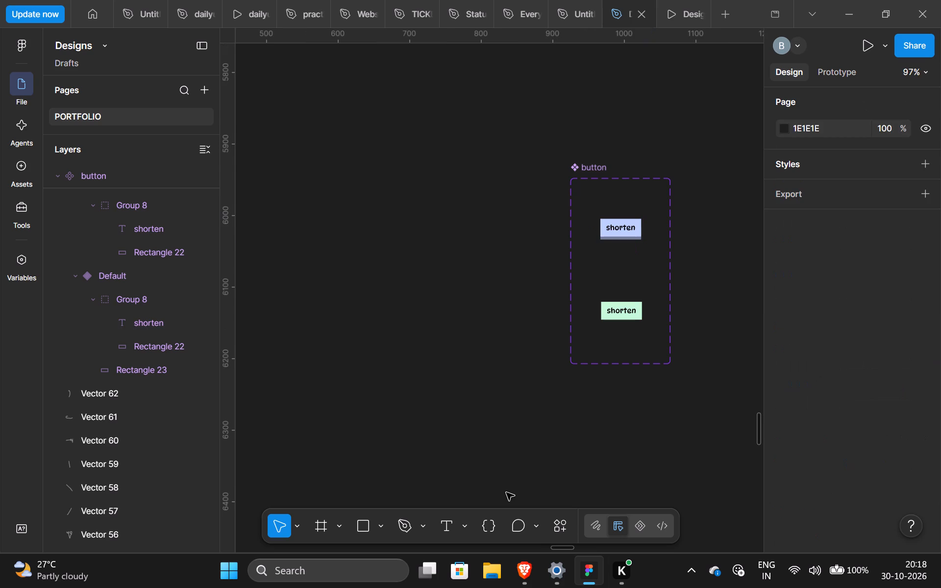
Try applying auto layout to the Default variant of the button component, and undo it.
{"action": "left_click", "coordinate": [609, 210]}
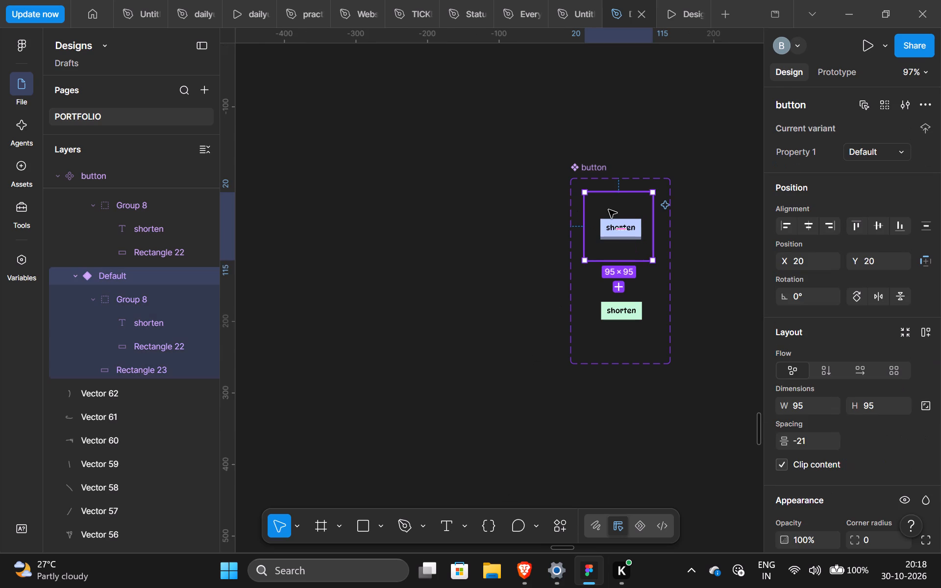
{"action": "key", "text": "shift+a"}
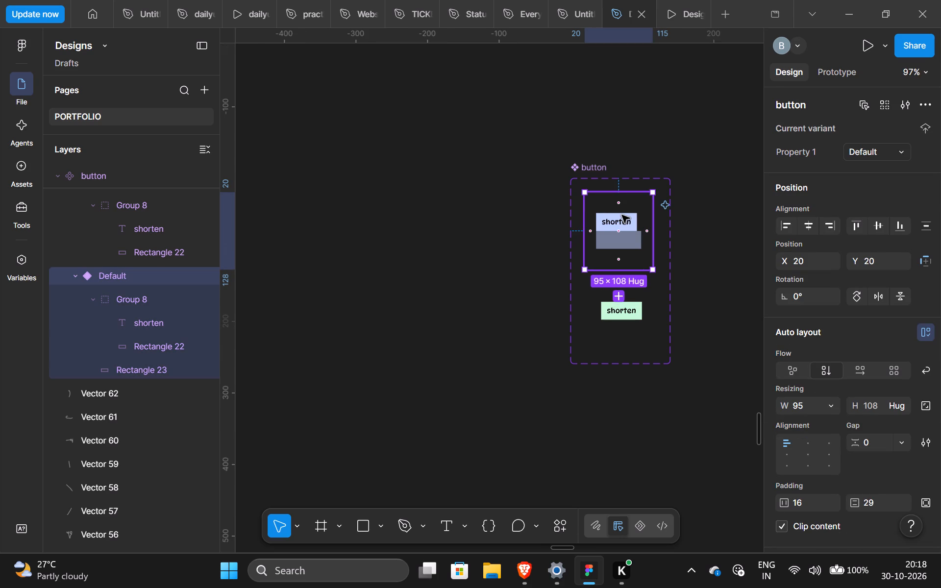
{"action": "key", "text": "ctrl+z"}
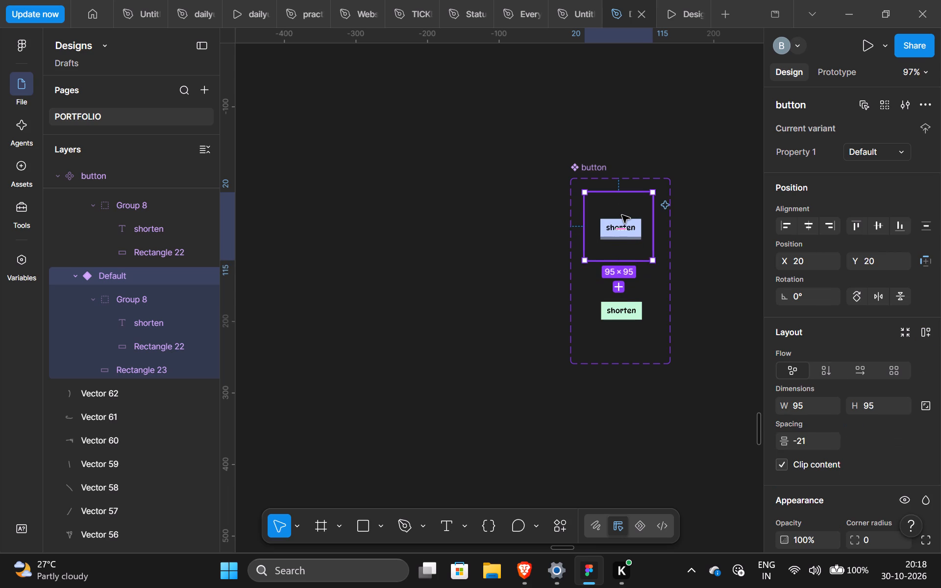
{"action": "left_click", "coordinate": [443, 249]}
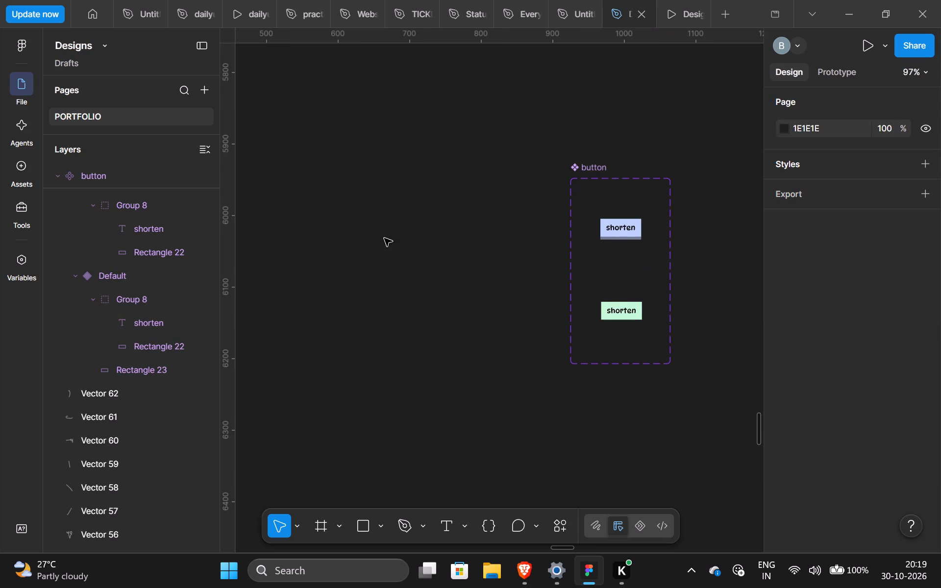
With the Default button variant selected, start a Snipping Tool video recording covering Figma's layers, canvas and design properties.
{"action": "scroll", "coordinate": [498, 183], "scroll_direction": "left", "scroll_amount": 1}
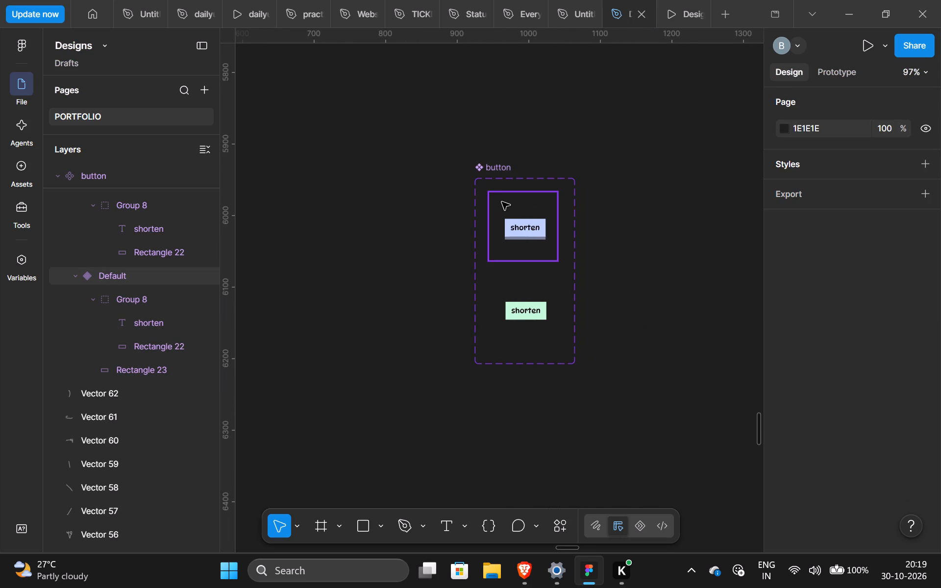
{"action": "left_click", "coordinate": [502, 202]}
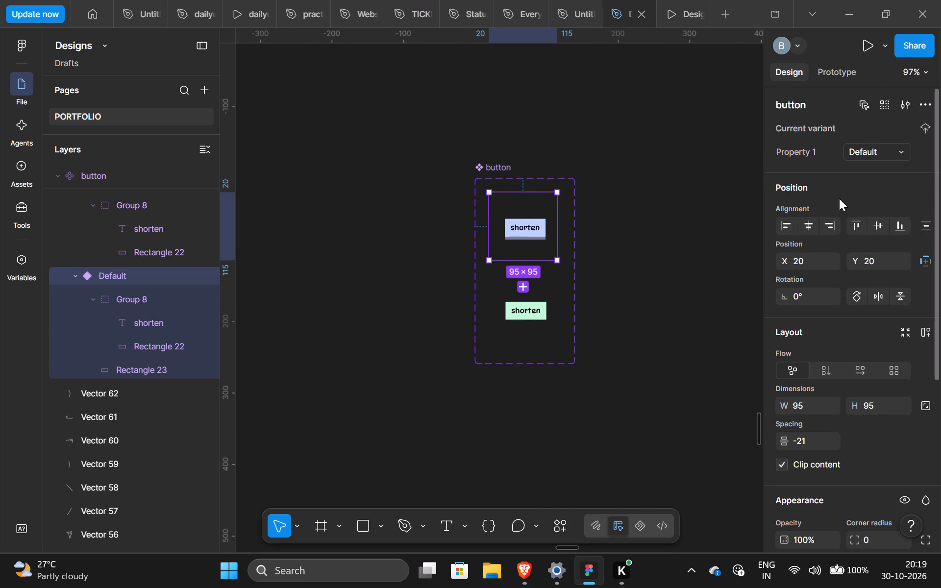
{"action": "key", "text": "shift+super+s"}
{"action": "left_click", "coordinate": [398, 22]}
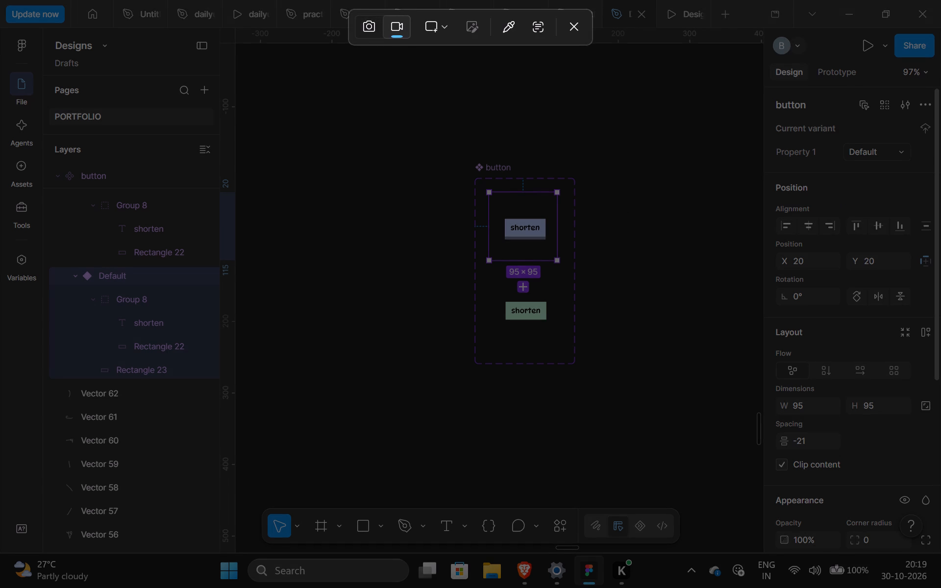
{"action": "scroll", "coordinate": [328, 125], "scroll_direction": "right", "scroll_amount": 1}
{"action": "left_click_drag", "start_coordinate": [44, 31], "coordinate": [920, 548]}
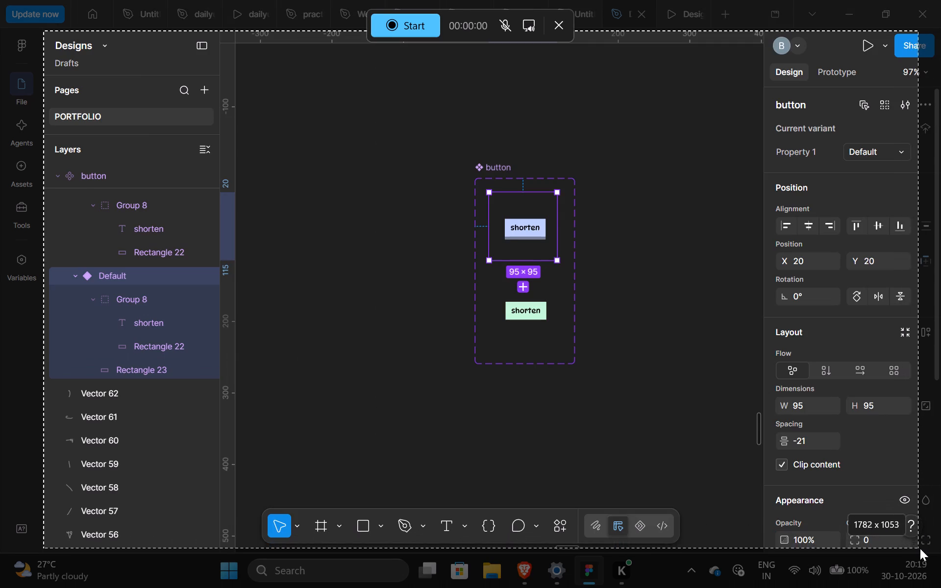
{"action": "left_click_drag", "start_coordinate": [920, 548], "coordinate": [932, 549]}
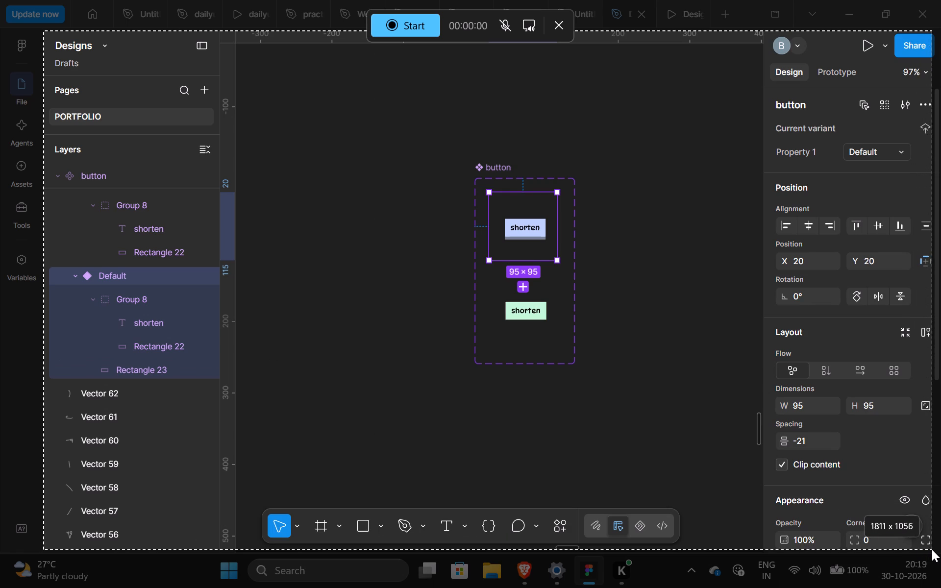
{"action": "left_click_drag", "start_coordinate": [932, 549], "coordinate": [940, 546]}
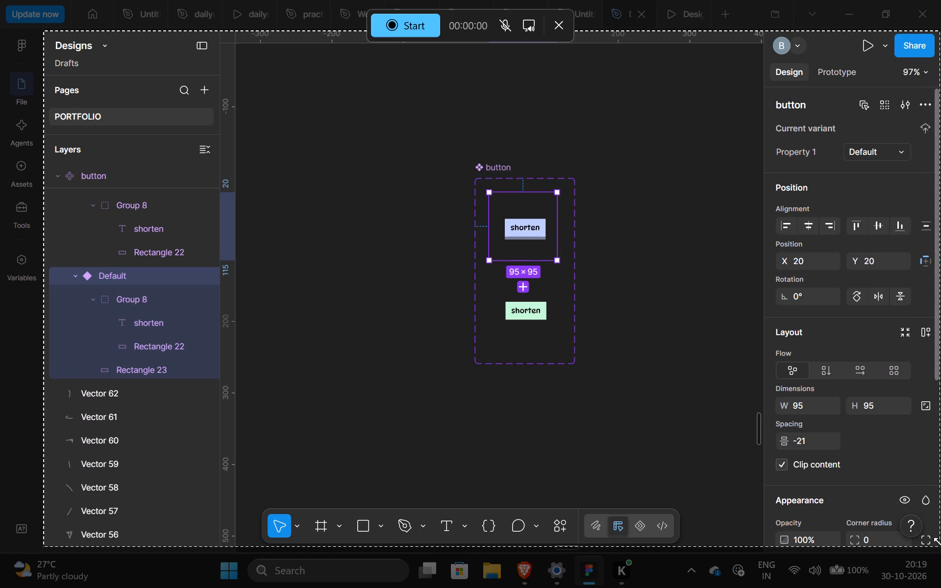
{"action": "left_click", "coordinate": [400, 26]}
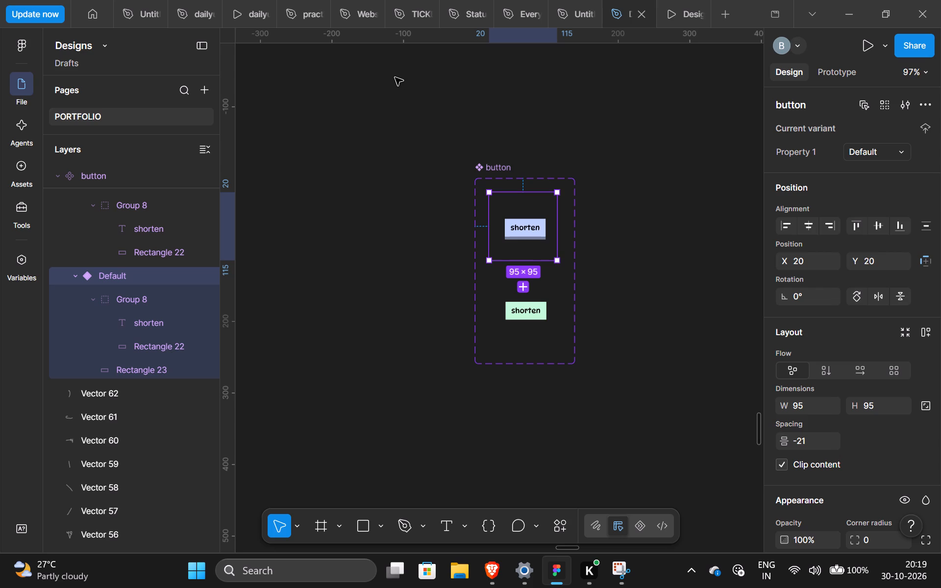
Show the Default button variant's properties and its Rectangle 22, shorten text and Group 8 layers for the recording.
{"action": "left_click", "coordinate": [500, 199]}
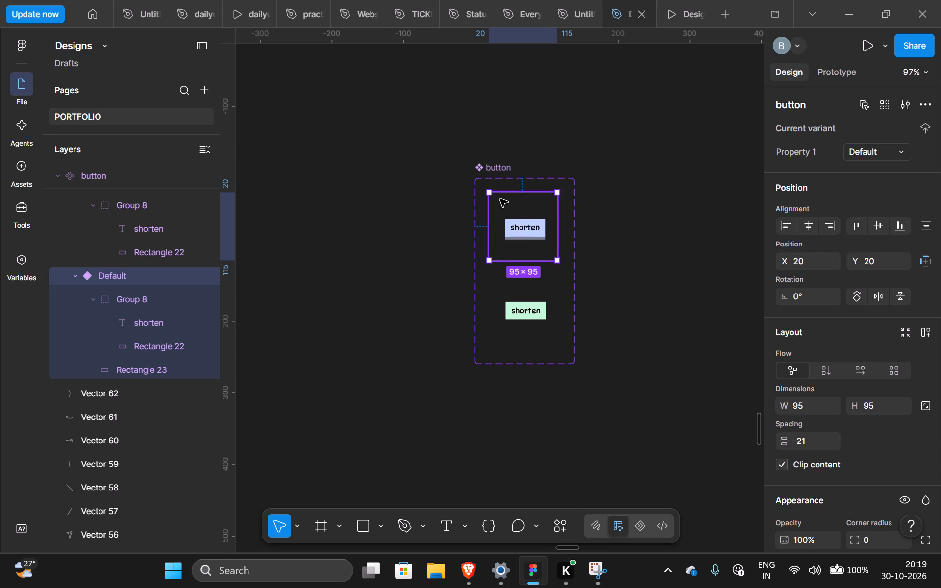
{"action": "scroll", "coordinate": [873, 447], "scroll_direction": "down", "scroll_amount": 2}
{"action": "scroll", "coordinate": [873, 441], "scroll_direction": "up", "scroll_amount": 1}
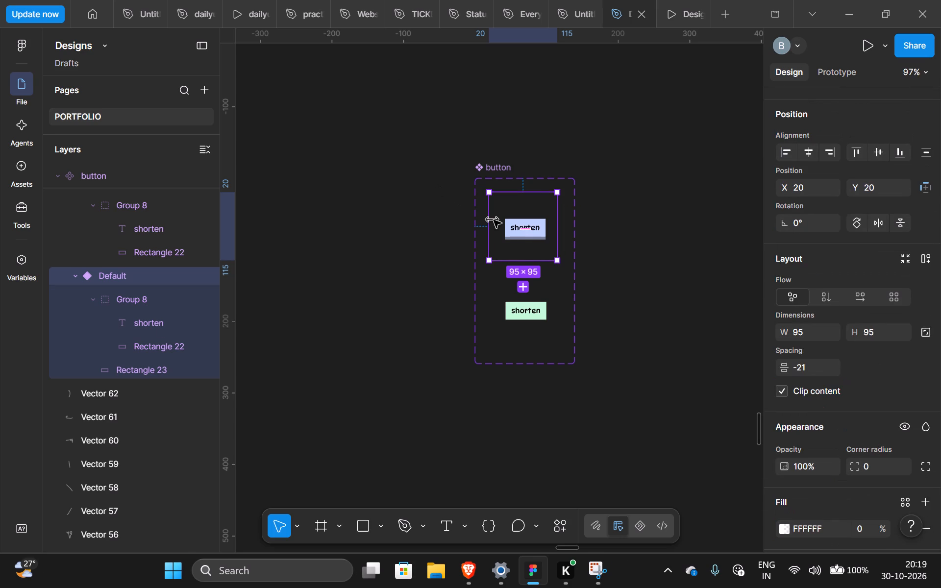
{"action": "left_click", "coordinate": [141, 350]}
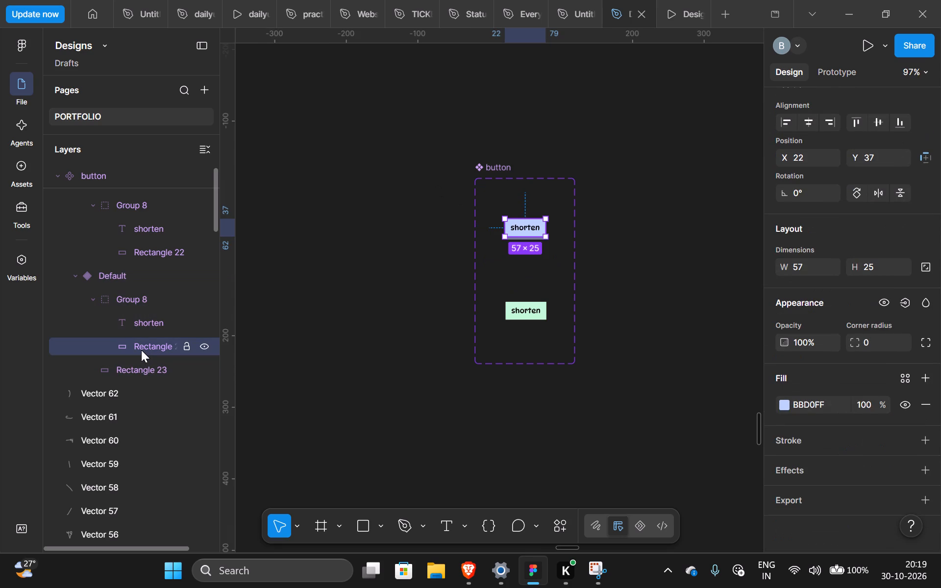
{"action": "left_click", "coordinate": [142, 315]}
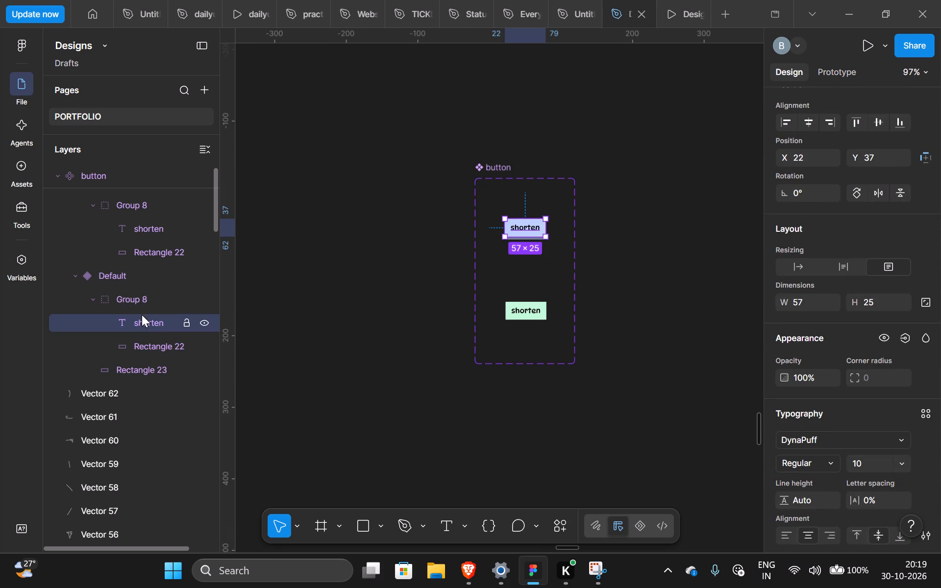
{"action": "left_click", "coordinate": [136, 294]}
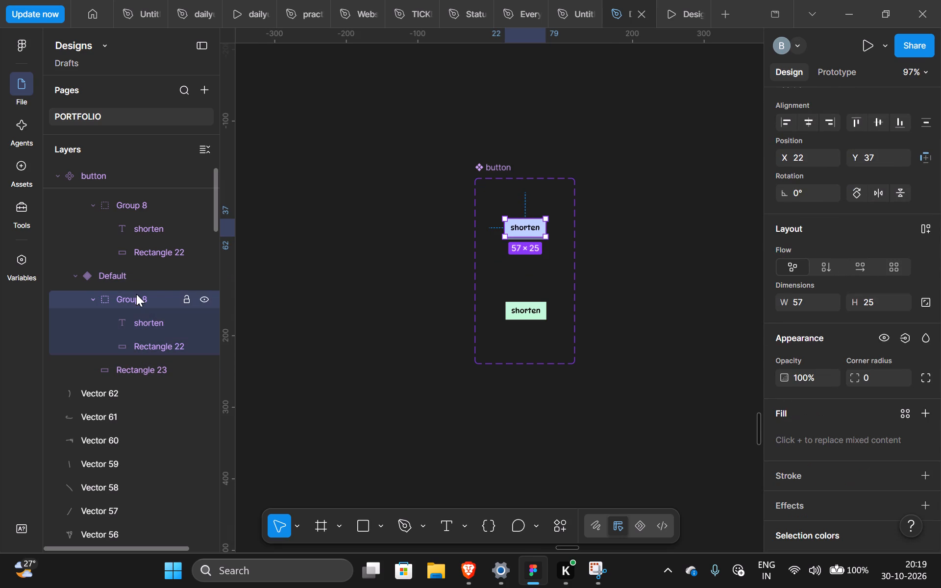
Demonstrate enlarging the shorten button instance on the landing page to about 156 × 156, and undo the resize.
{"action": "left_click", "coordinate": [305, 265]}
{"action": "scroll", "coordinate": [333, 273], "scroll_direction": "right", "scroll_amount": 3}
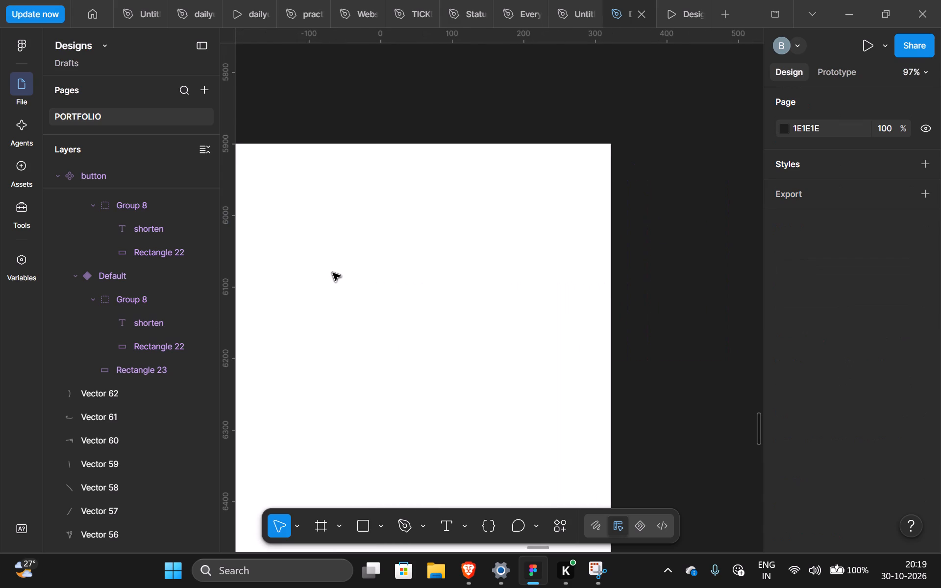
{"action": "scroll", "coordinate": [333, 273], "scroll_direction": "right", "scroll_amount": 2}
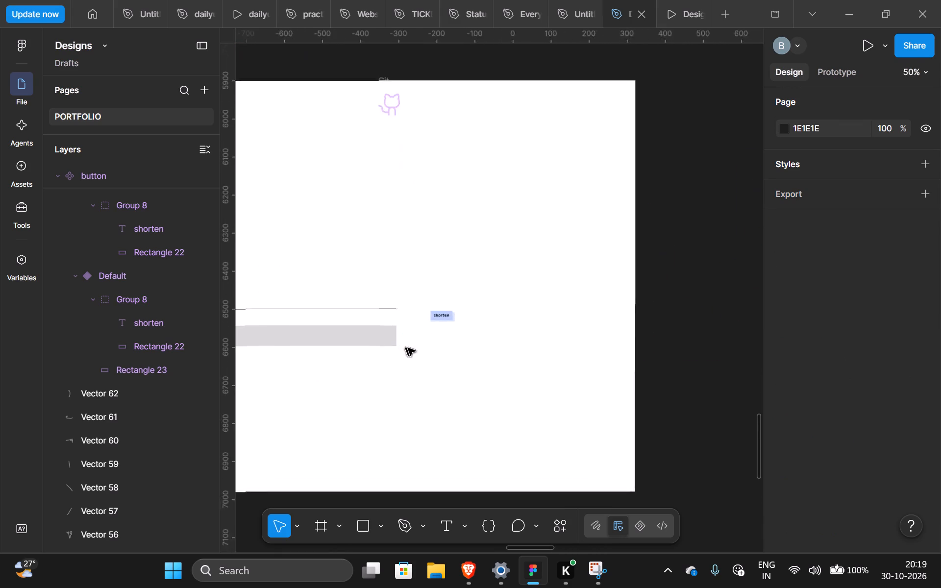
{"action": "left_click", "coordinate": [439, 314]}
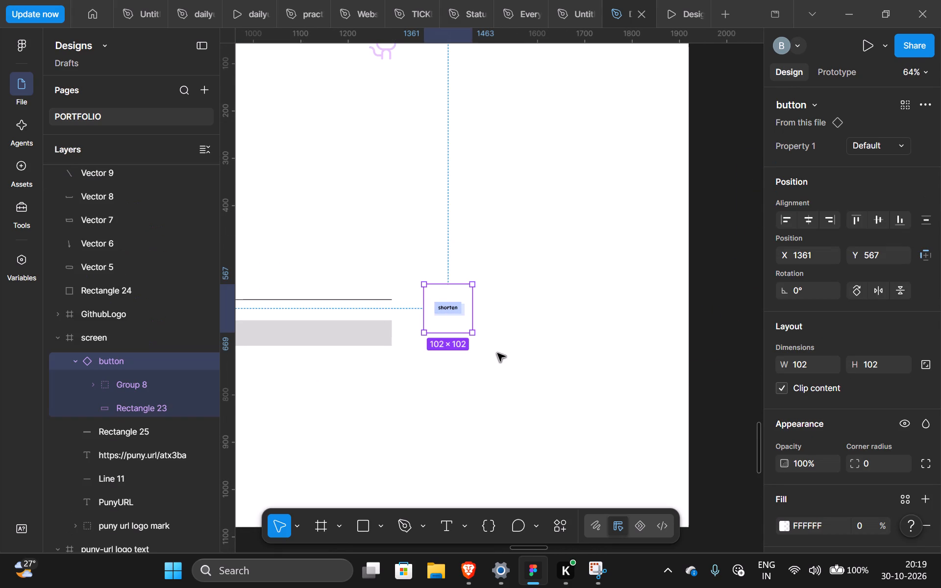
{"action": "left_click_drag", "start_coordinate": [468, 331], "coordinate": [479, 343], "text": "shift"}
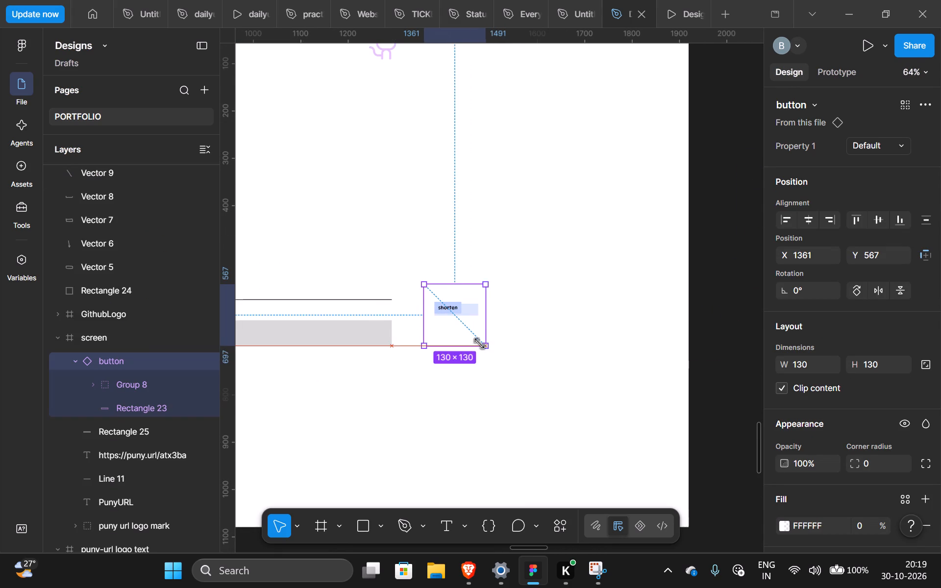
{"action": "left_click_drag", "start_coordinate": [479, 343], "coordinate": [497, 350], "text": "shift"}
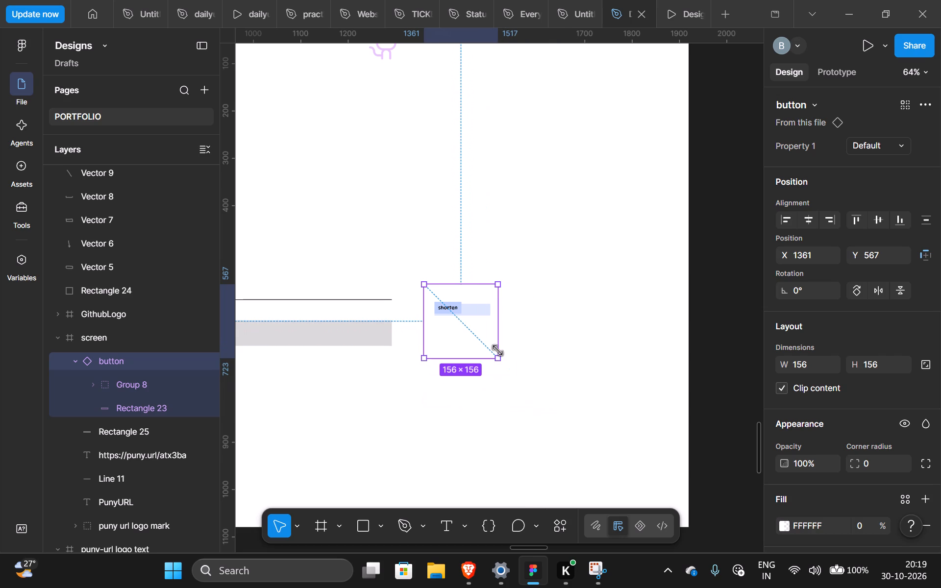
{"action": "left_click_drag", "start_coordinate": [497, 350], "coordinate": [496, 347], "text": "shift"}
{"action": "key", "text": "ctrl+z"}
Return to the button component set and inspect the Default variant and its Rectangle 23 layer.
{"action": "scroll", "coordinate": [512, 331], "scroll_direction": "left", "scroll_amount": 4}
{"action": "scroll", "coordinate": [512, 331], "scroll_direction": "up", "scroll_amount": 1}
{"action": "scroll", "coordinate": [387, 258], "scroll_direction": "right", "scroll_amount": 1}
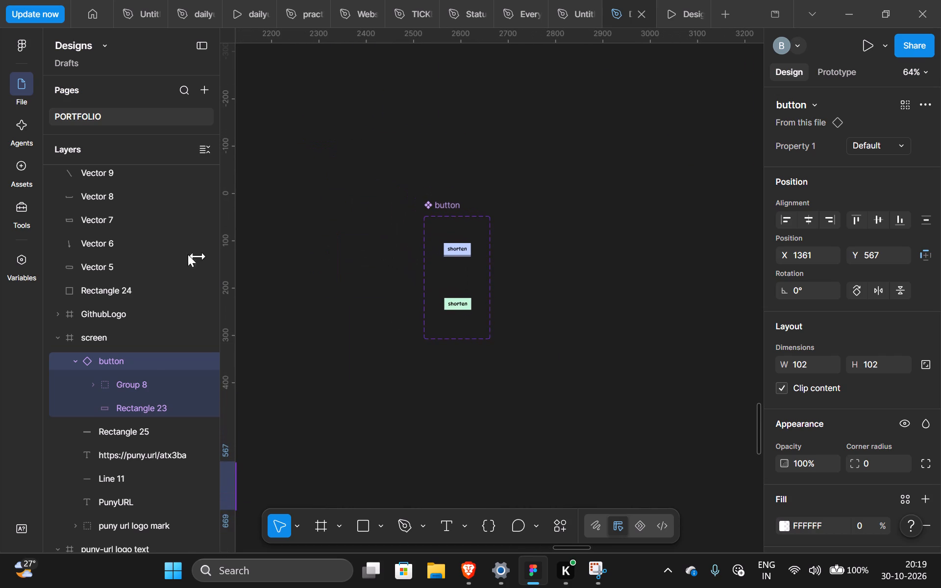
{"action": "left_click", "coordinate": [457, 255]}
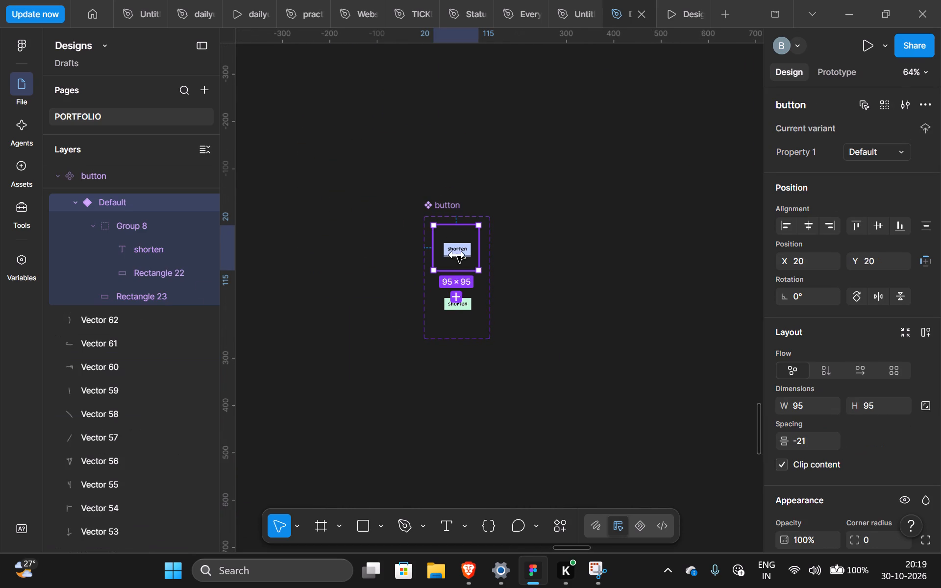
{"action": "left_click", "coordinate": [141, 291]}
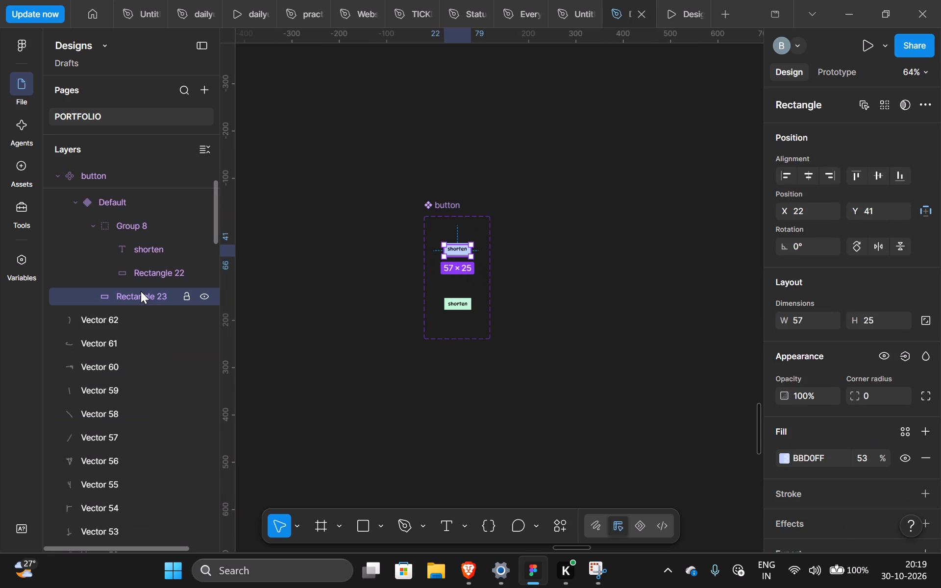
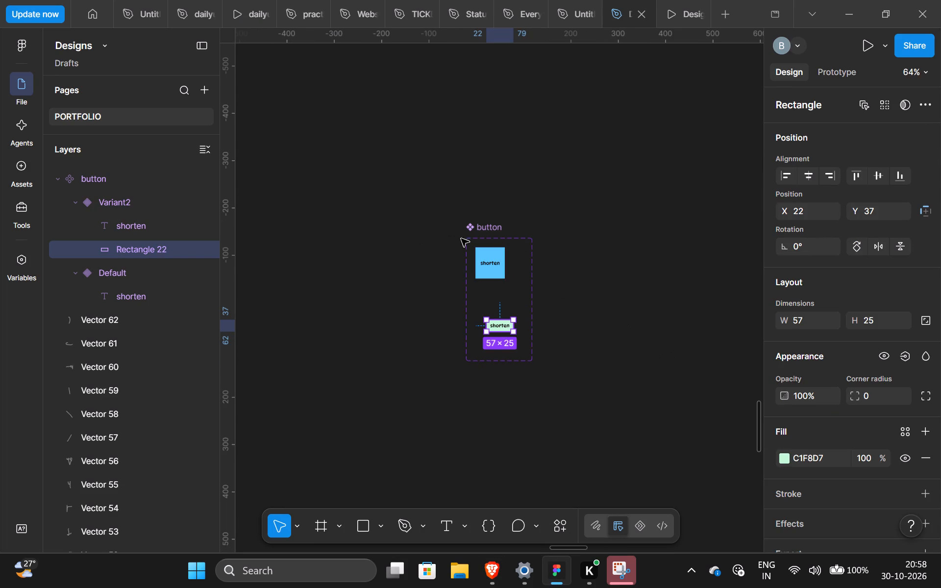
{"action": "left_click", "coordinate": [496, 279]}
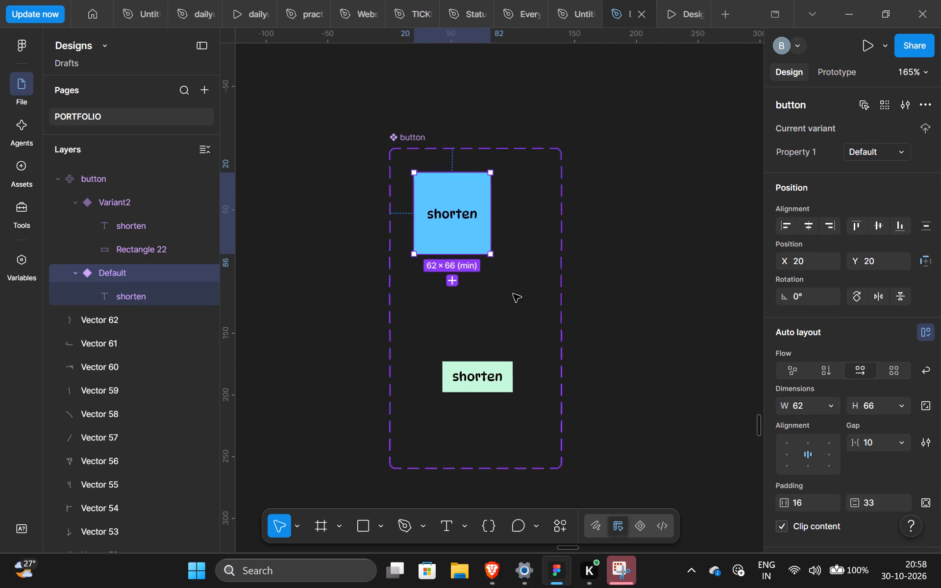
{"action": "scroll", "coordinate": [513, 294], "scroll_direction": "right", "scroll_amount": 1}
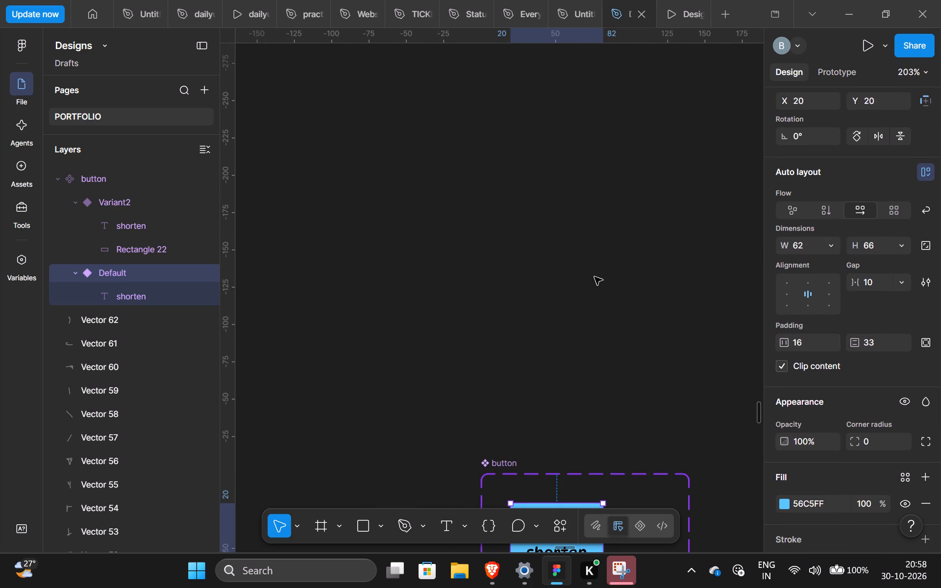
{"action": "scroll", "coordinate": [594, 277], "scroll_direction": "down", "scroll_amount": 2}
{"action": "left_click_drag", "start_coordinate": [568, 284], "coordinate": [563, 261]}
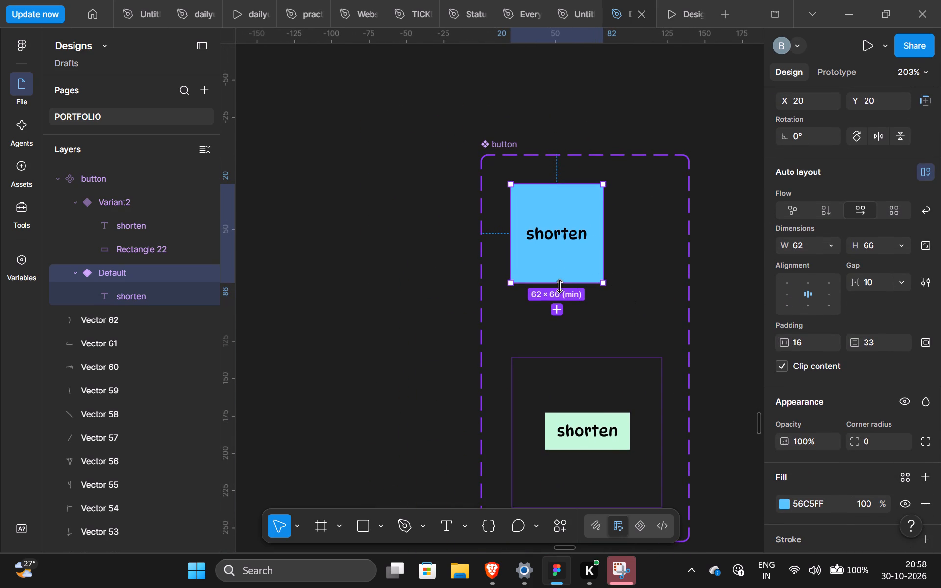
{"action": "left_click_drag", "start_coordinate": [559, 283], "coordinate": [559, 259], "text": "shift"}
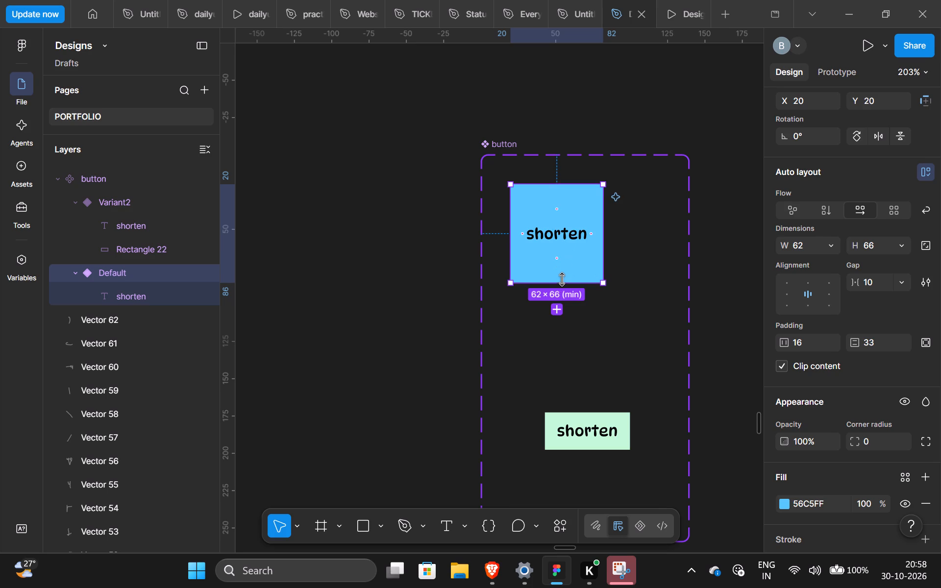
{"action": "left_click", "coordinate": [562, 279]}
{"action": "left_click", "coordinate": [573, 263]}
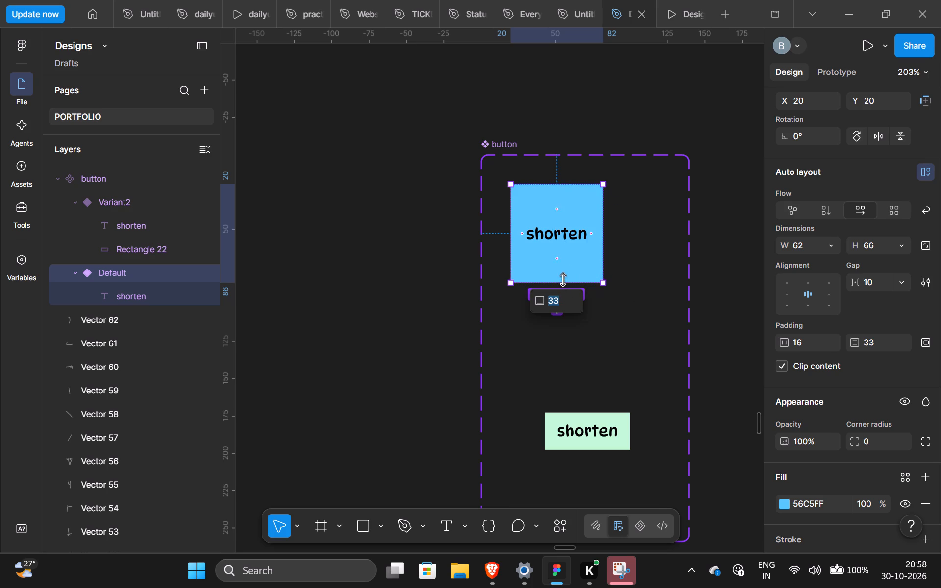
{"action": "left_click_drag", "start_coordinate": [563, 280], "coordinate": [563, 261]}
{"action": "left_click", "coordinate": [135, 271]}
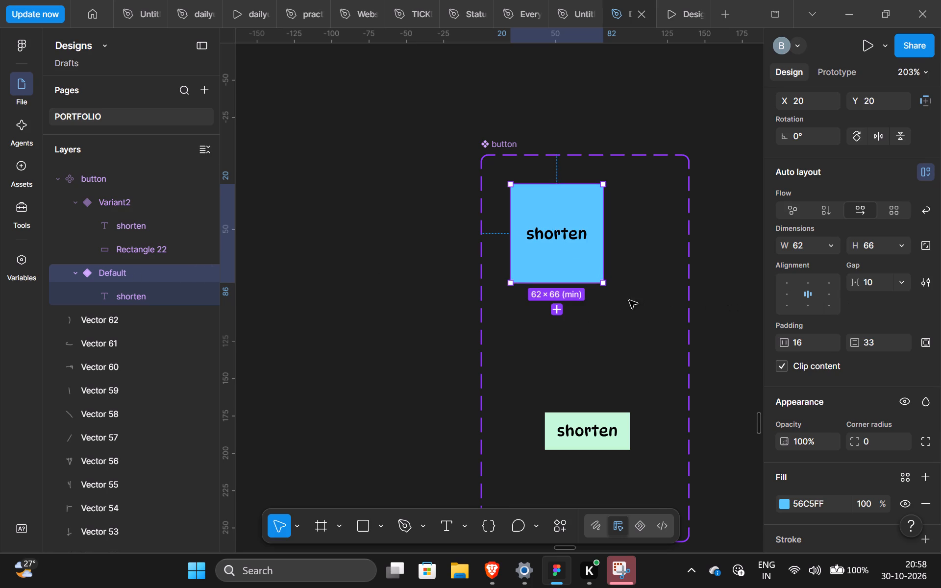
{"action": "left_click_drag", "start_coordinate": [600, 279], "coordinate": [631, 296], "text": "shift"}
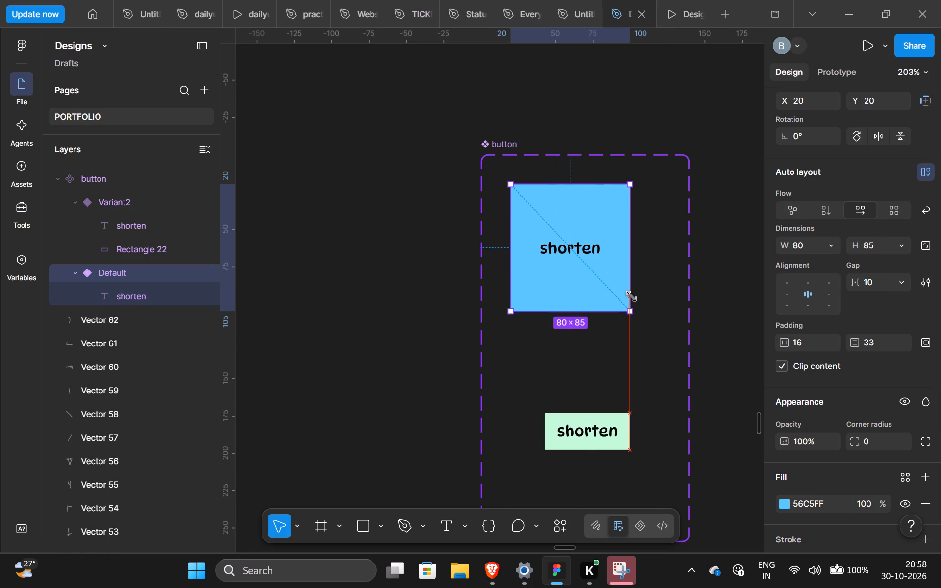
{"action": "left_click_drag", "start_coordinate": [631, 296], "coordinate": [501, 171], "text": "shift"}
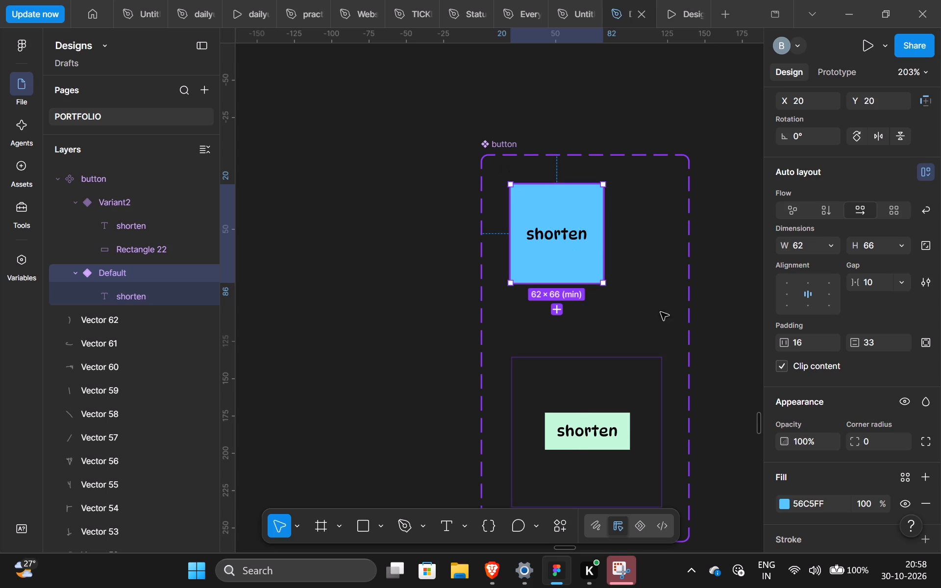
Set the font size of the Default variant's shorten text to 5.
{"action": "triple_click", "coordinate": [547, 232]}
{"action": "double_click", "coordinate": [547, 232]}
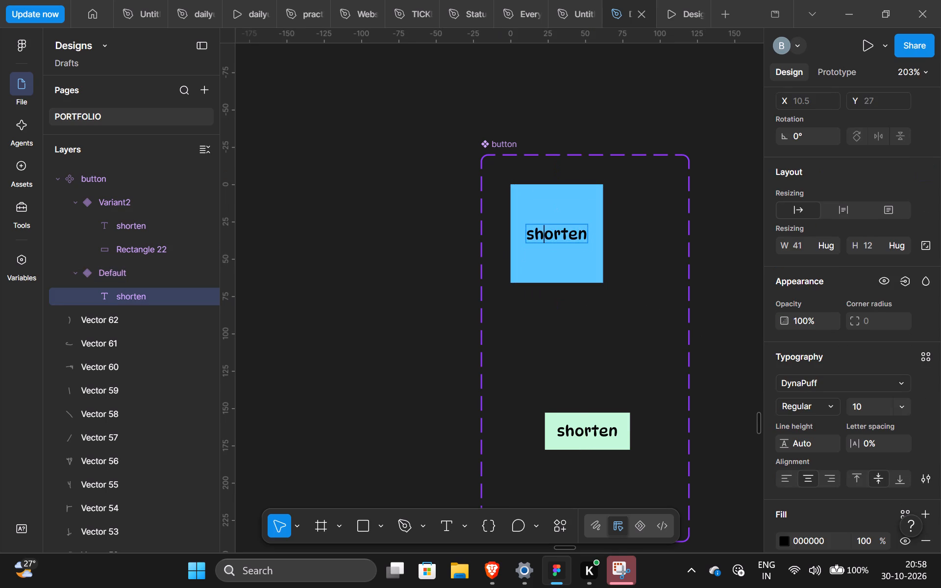
{"action": "double_click", "coordinate": [547, 232]}
{"action": "scroll", "coordinate": [848, 432], "scroll_direction": "down", "scroll_amount": 1}
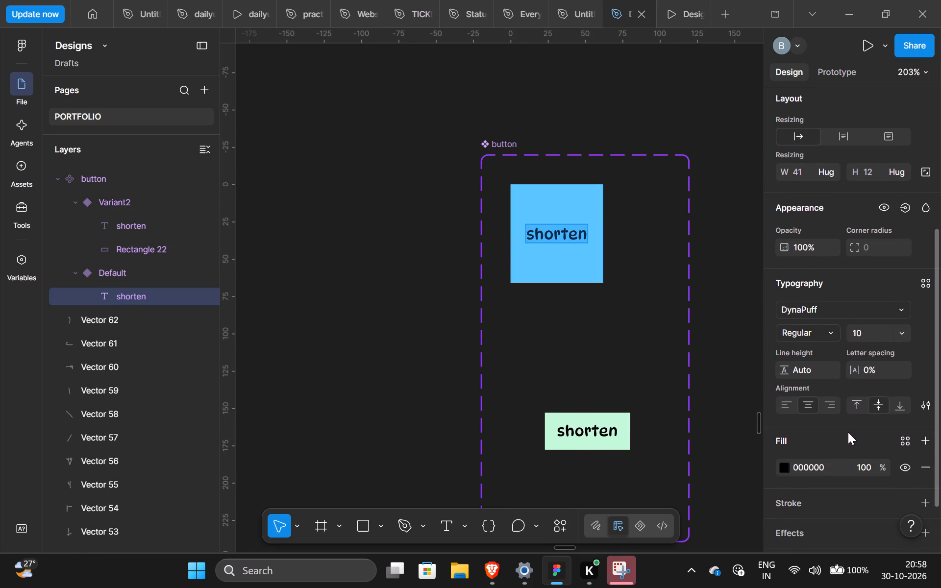
{"action": "left_click", "coordinate": [865, 330]}
{"action": "key", "text": "BackSpace"}
{"action": "key", "text": "5"}
{"action": "key", "text": "Return"}
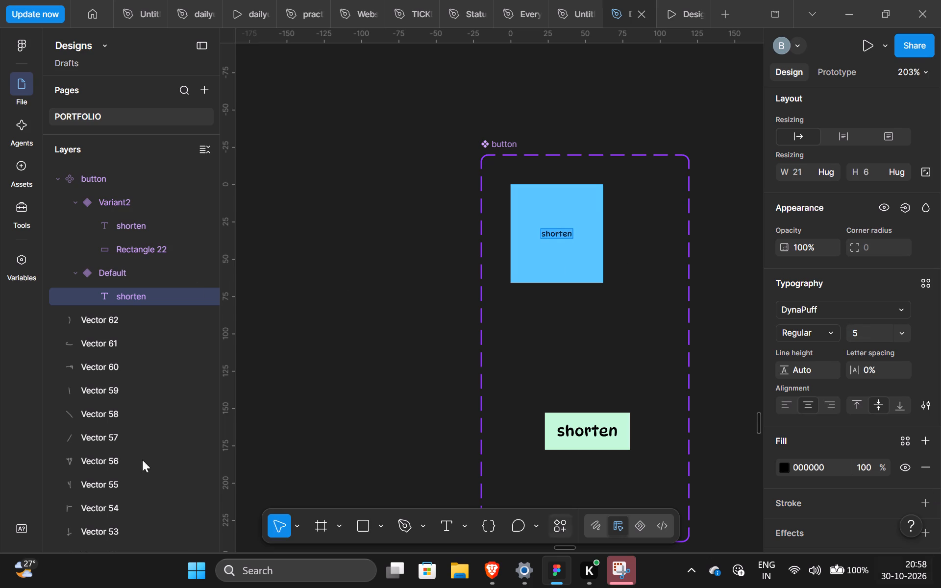
Set the width of the button's Default variant frame to 57.
{"action": "left_click", "coordinate": [100, 272]}
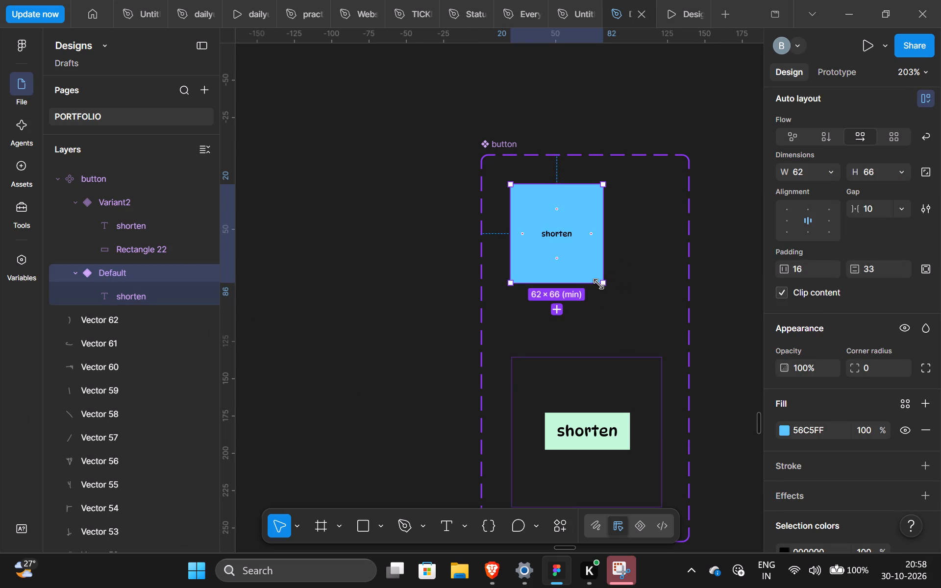
{"action": "left_click_drag", "start_coordinate": [602, 281], "coordinate": [558, 219], "text": "shift"}
{"action": "left_click", "coordinate": [549, 193]}
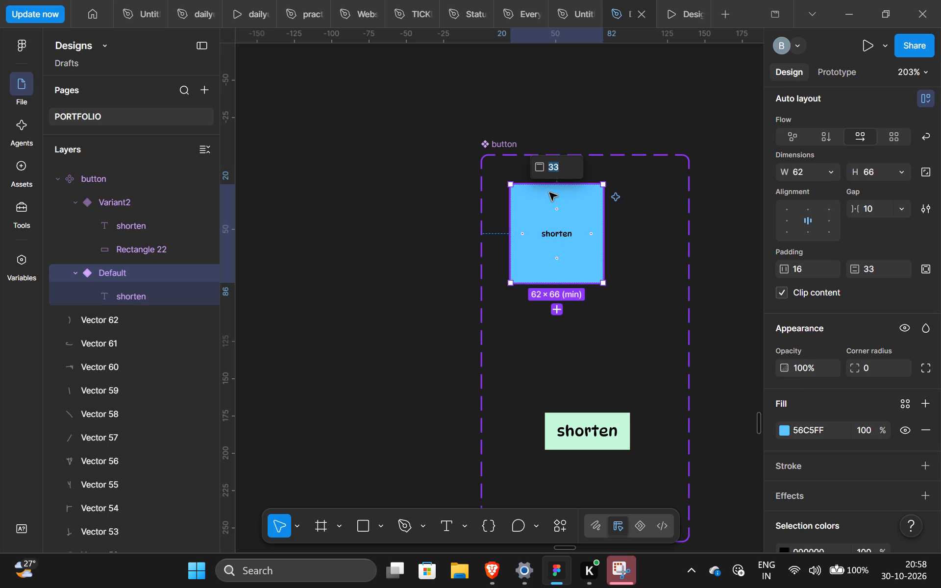
{"action": "left_click", "coordinate": [802, 170]}
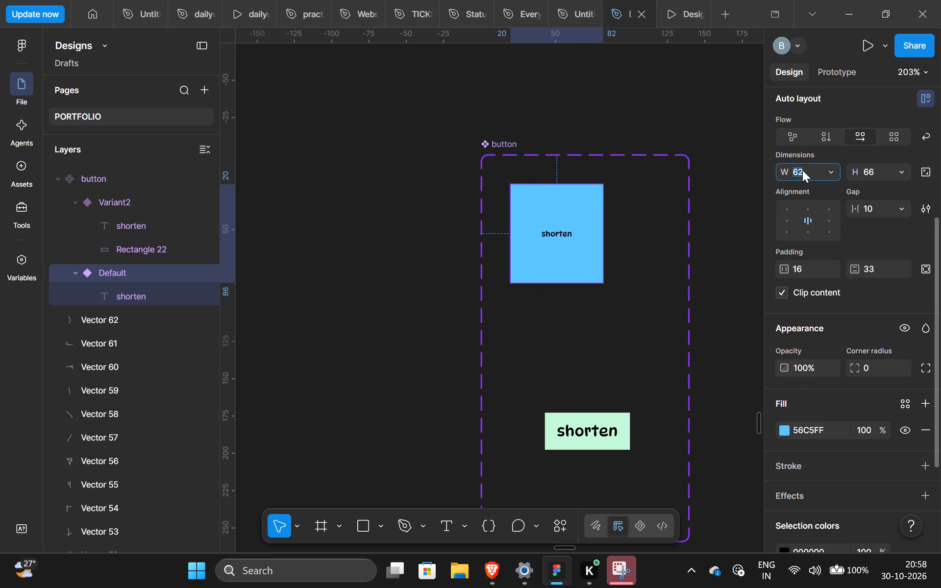
{"action": "key", "text": "BackSpace"}
{"action": "type", "text": "57"}
{"action": "key", "text": "Return"}
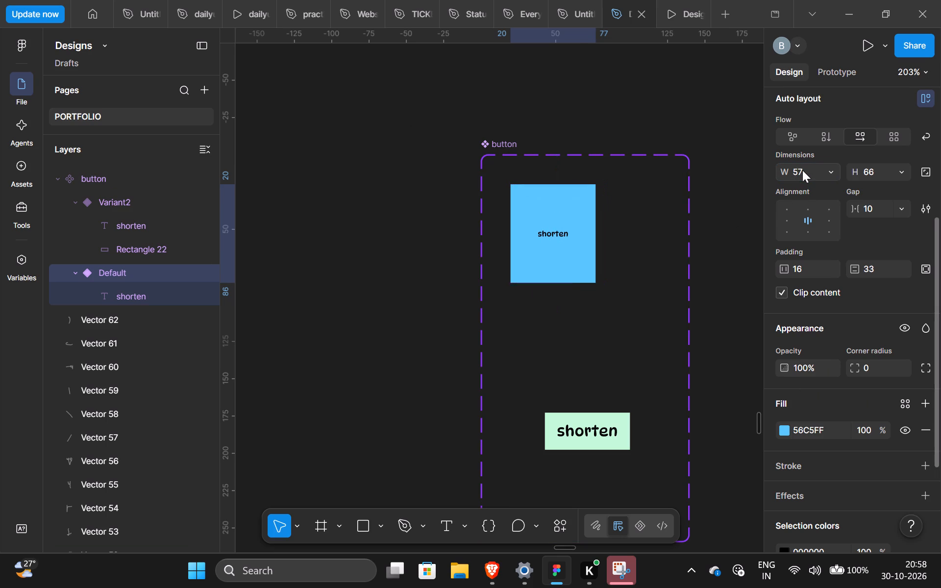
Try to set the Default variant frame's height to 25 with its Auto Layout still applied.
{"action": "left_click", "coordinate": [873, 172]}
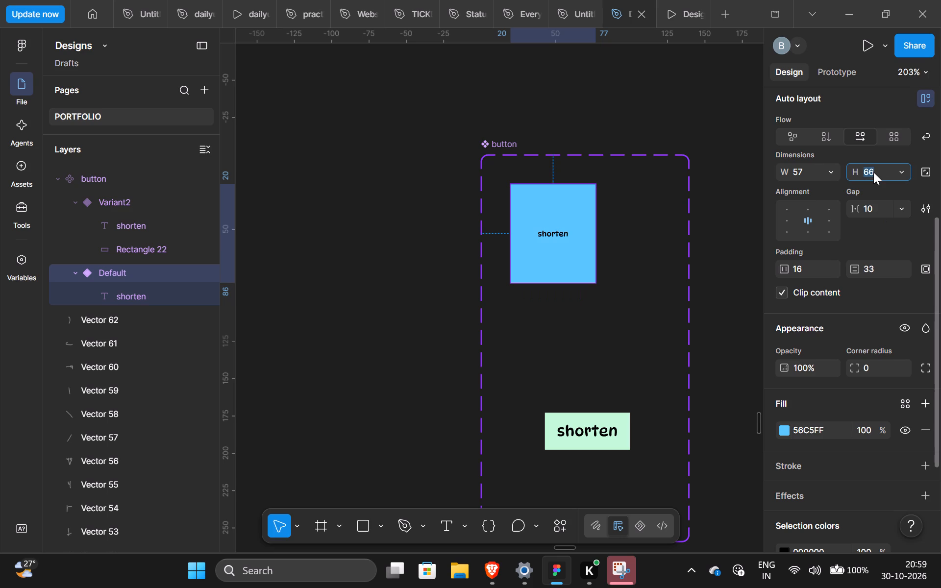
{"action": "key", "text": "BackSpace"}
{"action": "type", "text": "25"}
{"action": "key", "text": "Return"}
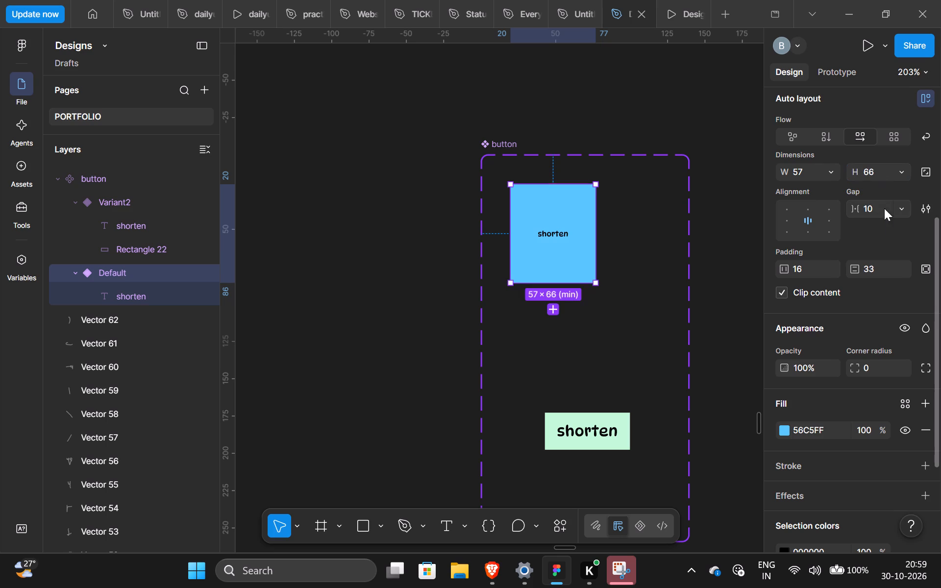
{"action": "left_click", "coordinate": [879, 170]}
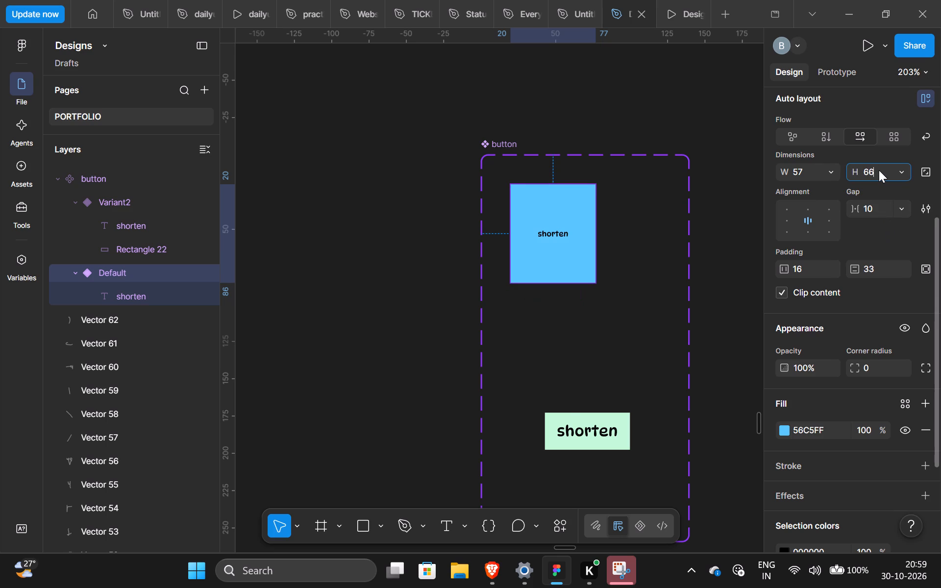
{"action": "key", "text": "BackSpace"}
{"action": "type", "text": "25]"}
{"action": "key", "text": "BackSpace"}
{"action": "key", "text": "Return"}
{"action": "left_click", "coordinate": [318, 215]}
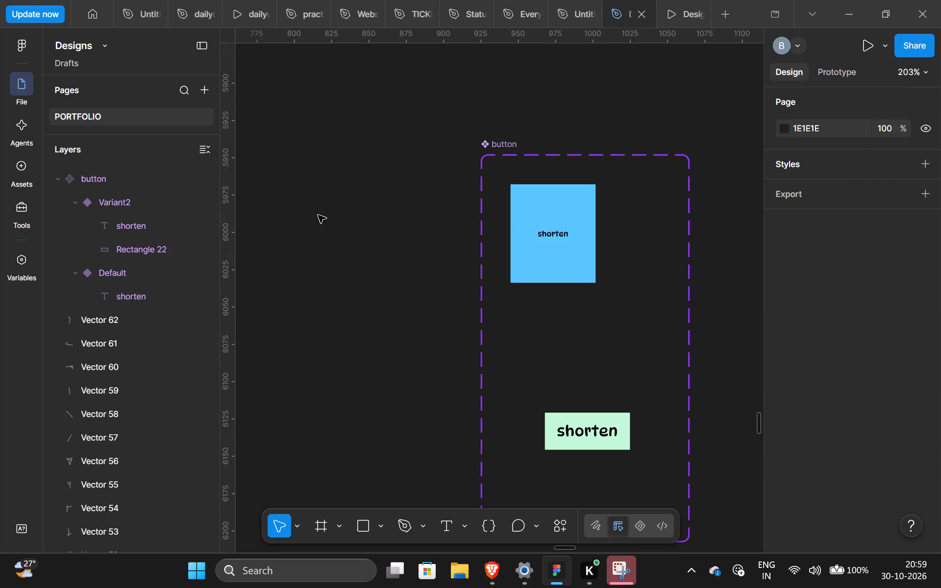
Remove Auto Layout from the Default variant and set its frame height to 25.
{"action": "left_click", "coordinate": [543, 238]}
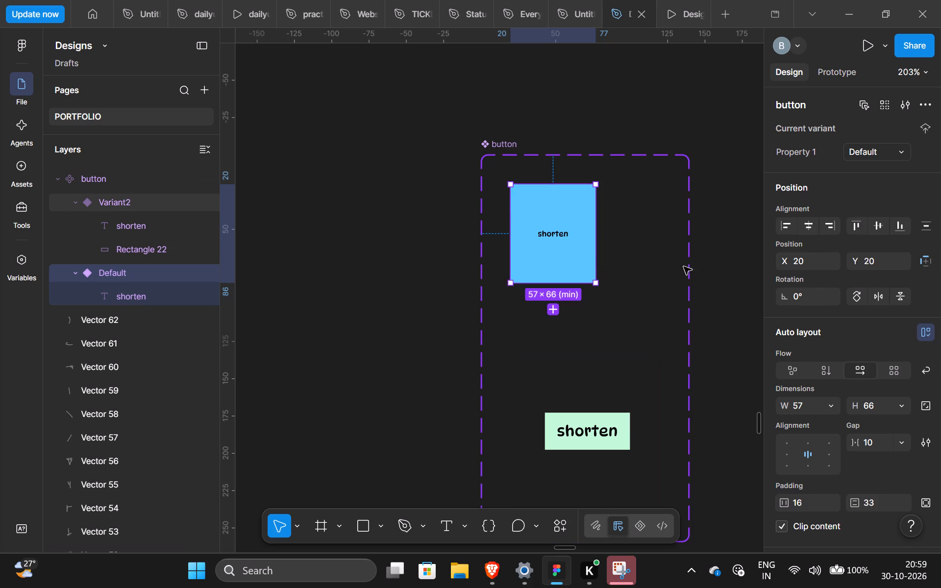
{"action": "left_click", "coordinate": [929, 334]}
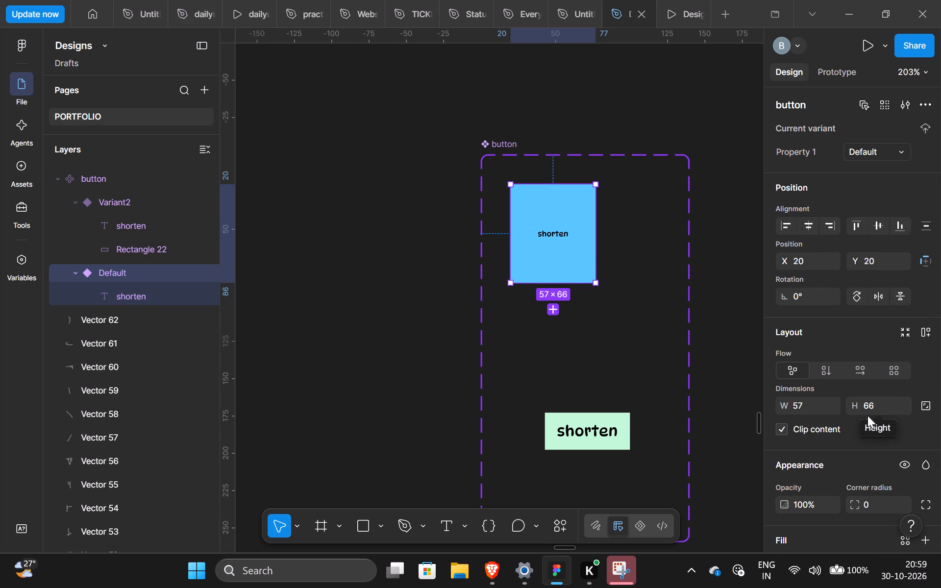
{"action": "left_click", "coordinate": [876, 404]}
{"action": "key", "text": "BackSpace"}
{"action": "type", "text": "25"}
{"action": "key", "text": "Return"}
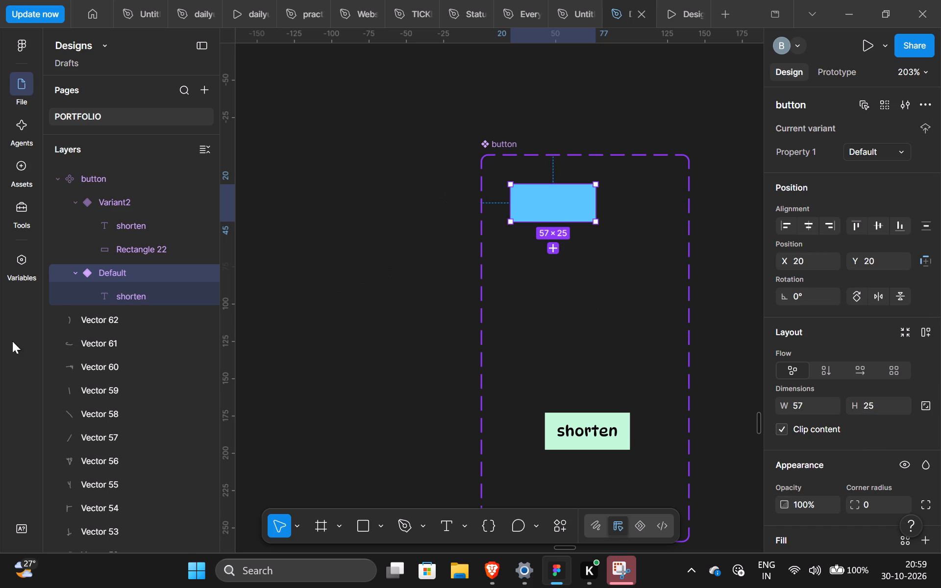
Move the Default variant's shorten text into the centre of the blue frame, at about X 18, Y 10.
{"action": "left_click", "coordinate": [140, 289]}
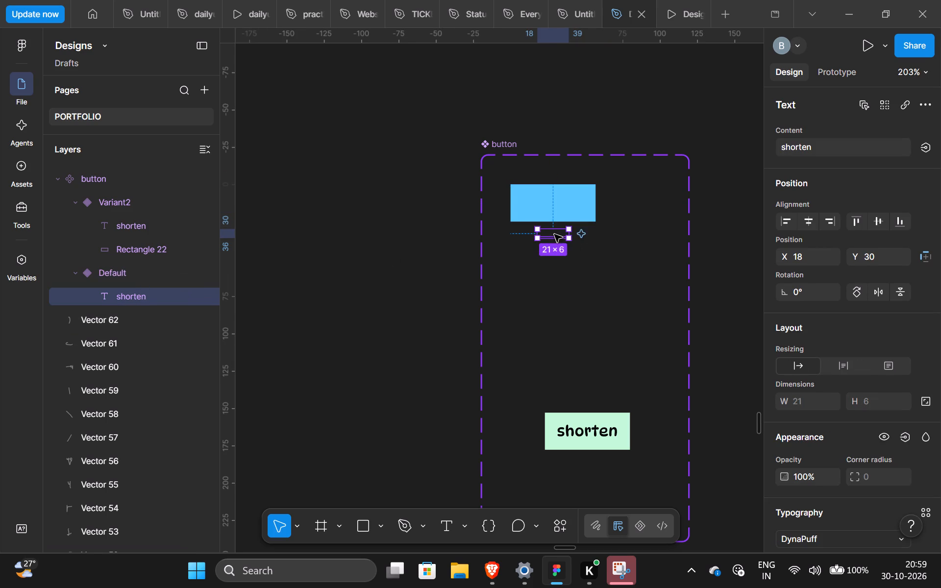
{"action": "left_click_drag", "start_coordinate": [554, 234], "coordinate": [558, 207]}
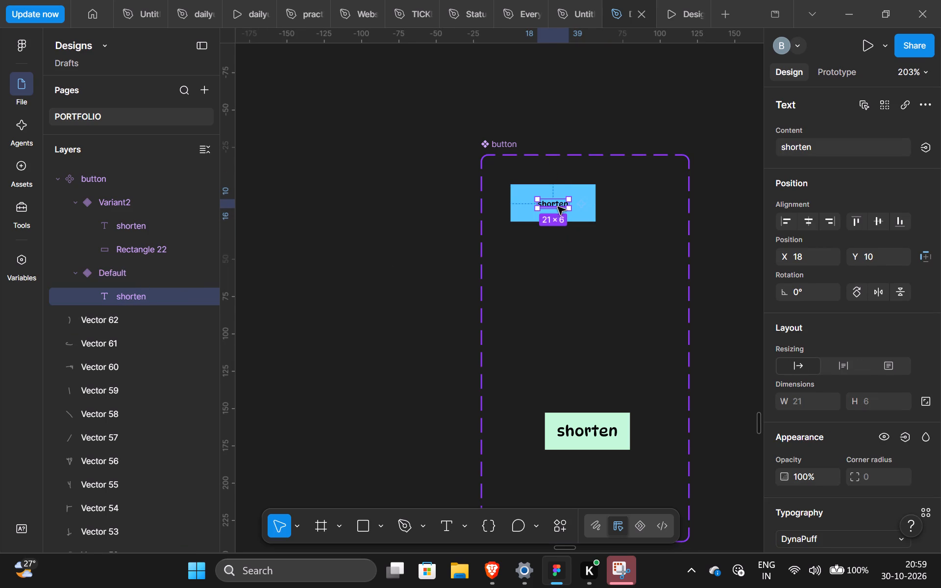
Reapply a horizontal Auto Layout flow to the Default variant frame.
{"action": "left_click", "coordinate": [520, 186]}
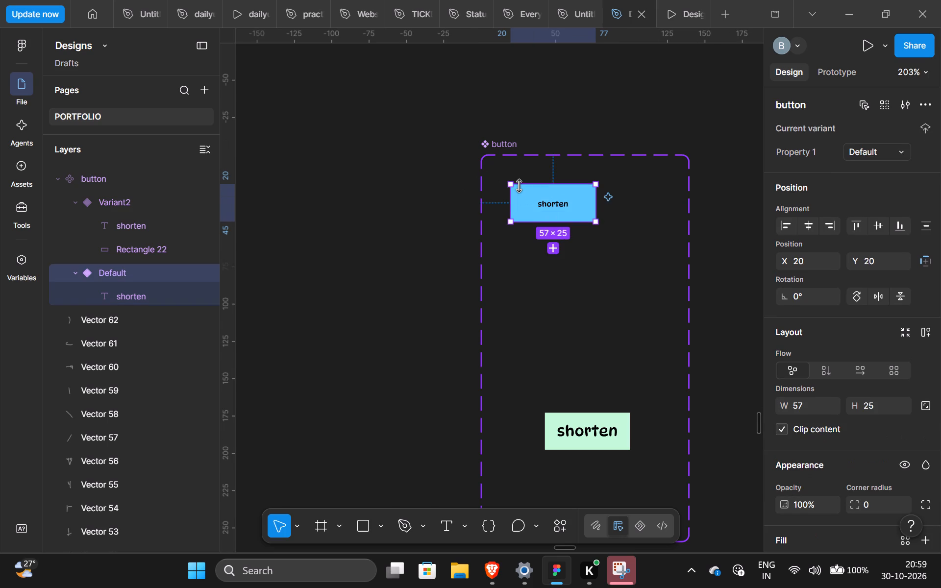
{"action": "double_click", "coordinate": [601, 418]}
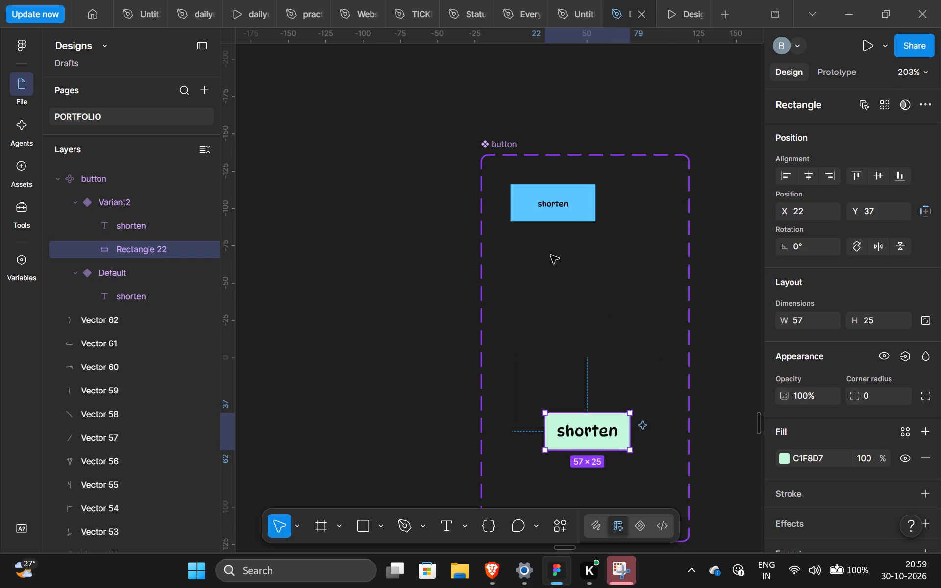
{"action": "left_click", "coordinate": [555, 189]}
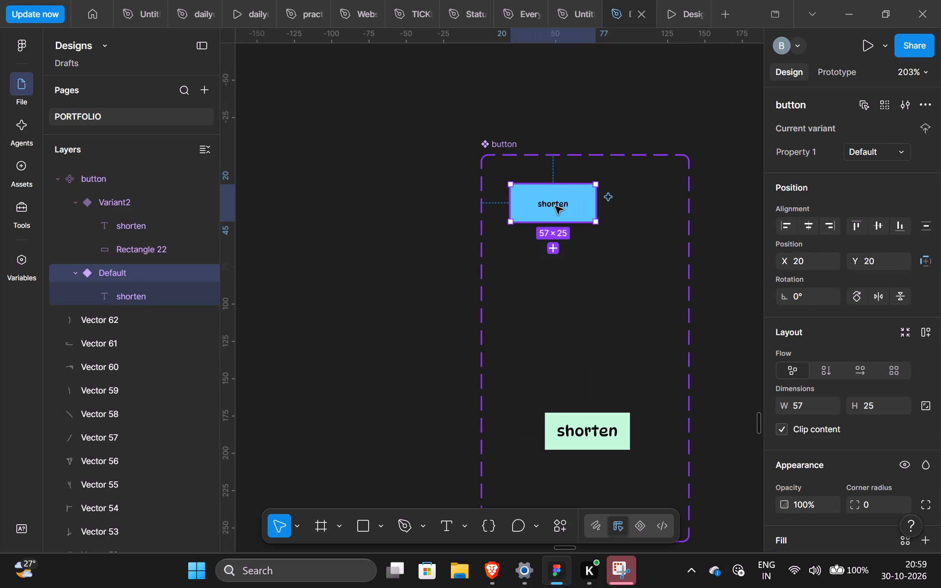
{"action": "left_click", "coordinate": [859, 364]}
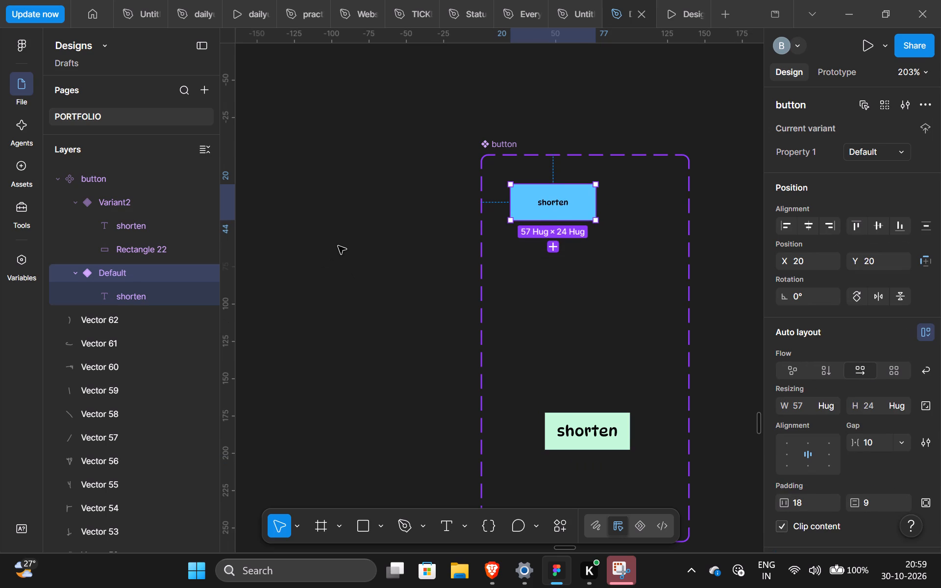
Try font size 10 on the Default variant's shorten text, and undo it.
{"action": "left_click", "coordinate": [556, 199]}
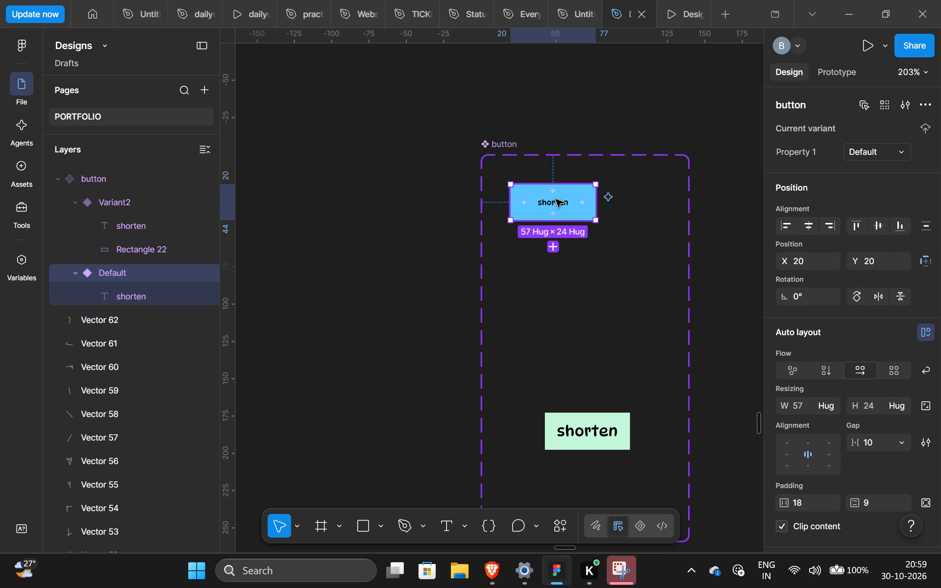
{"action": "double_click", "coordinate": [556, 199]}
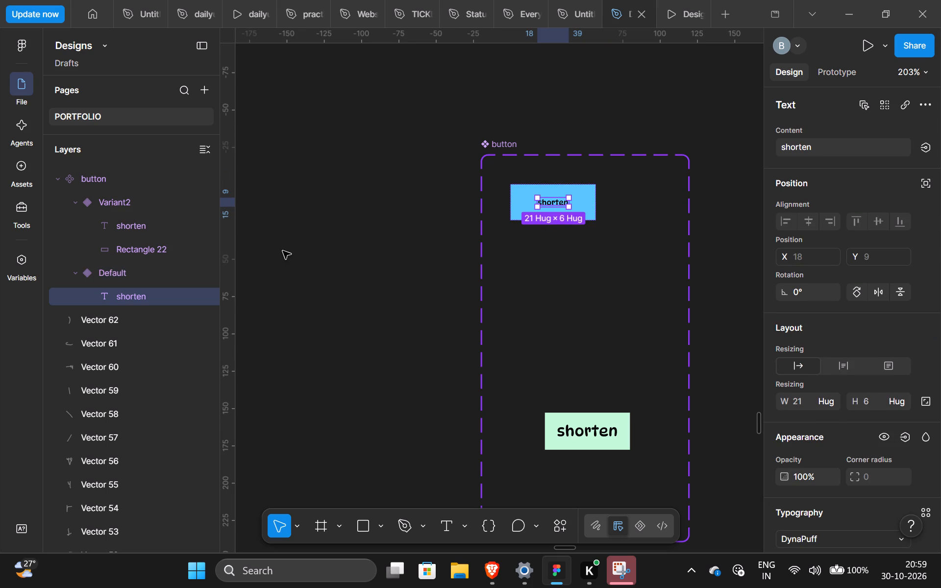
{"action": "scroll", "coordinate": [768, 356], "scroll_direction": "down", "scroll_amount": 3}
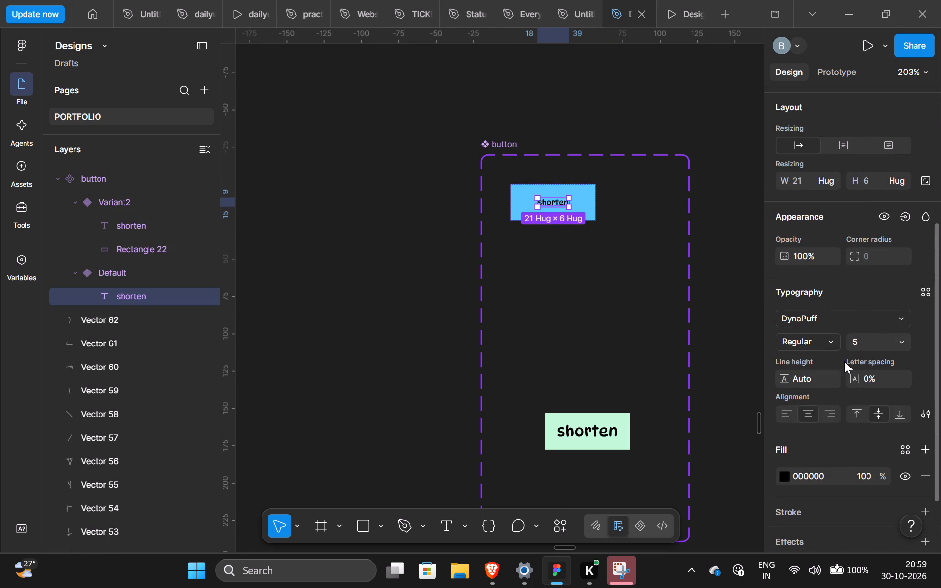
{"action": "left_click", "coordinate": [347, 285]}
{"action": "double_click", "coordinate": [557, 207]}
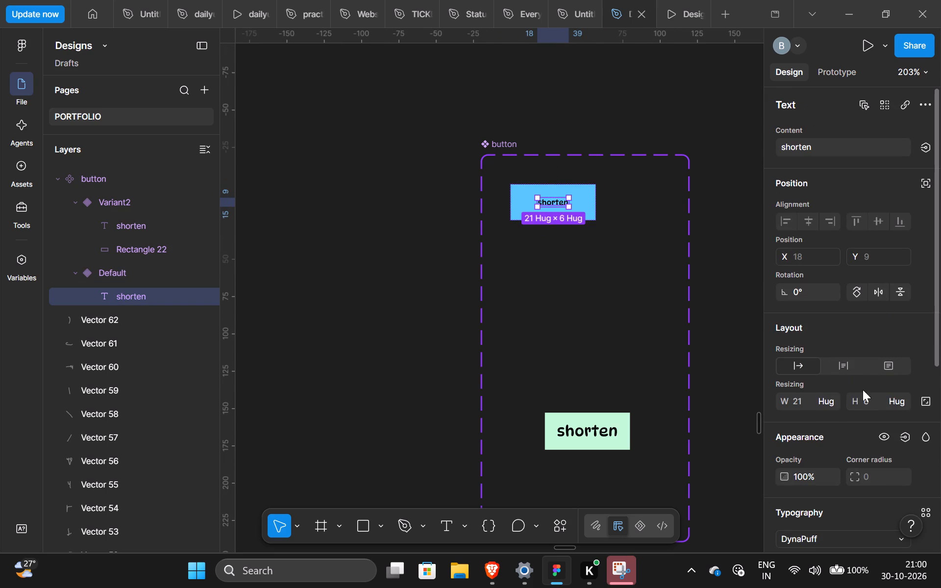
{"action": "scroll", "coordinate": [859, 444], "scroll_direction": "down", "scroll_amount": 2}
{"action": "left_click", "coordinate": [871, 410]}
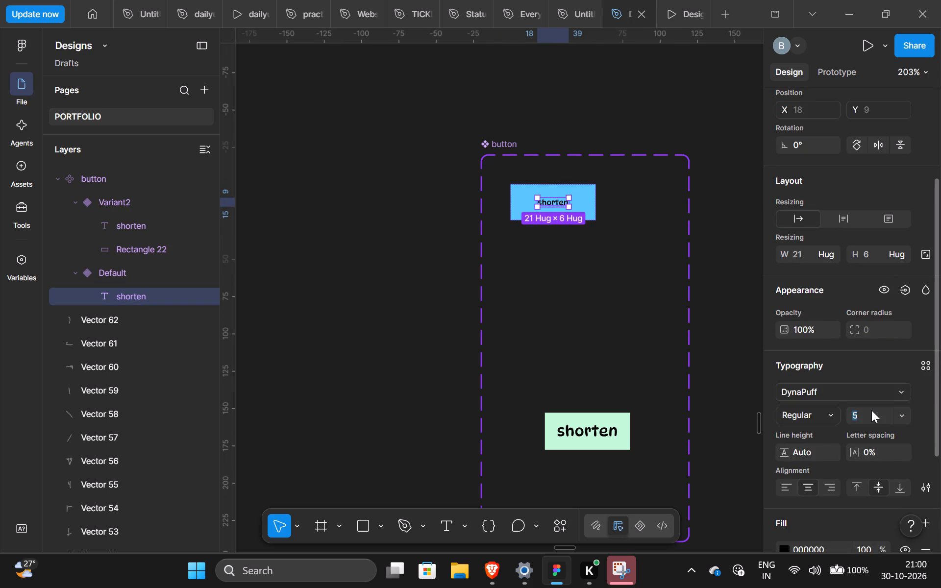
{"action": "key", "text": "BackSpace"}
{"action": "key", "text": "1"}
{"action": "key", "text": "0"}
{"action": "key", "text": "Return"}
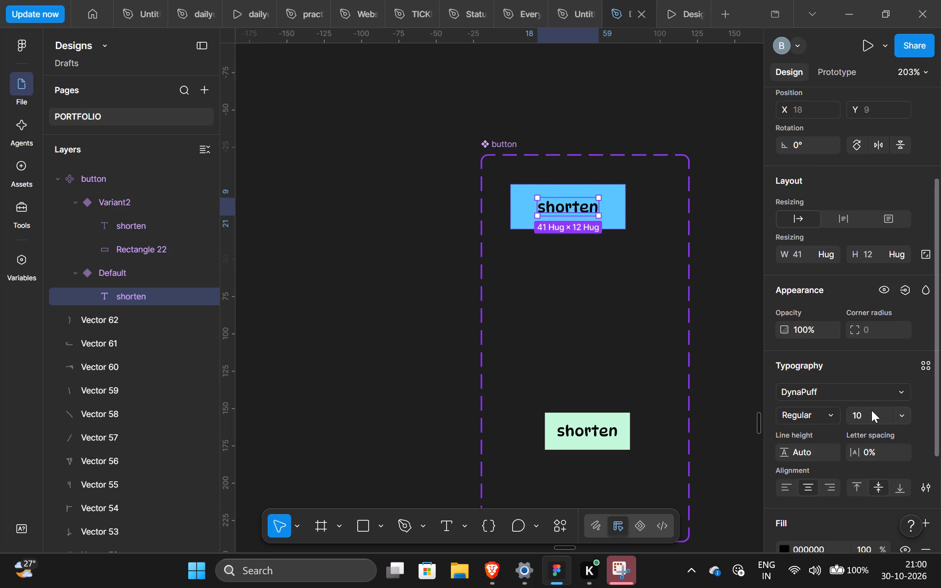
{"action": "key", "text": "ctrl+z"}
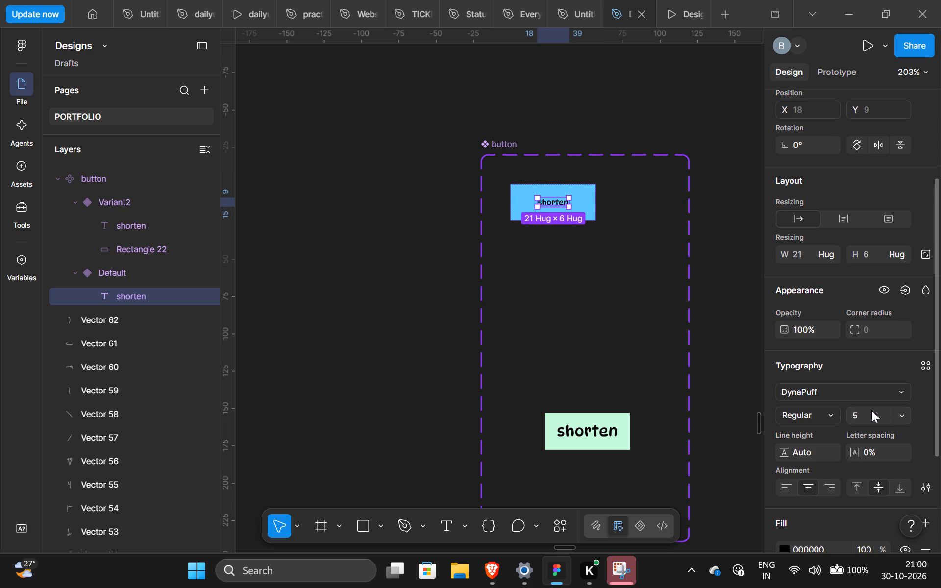
Set the font size of the Default variant's shorten text to 6.
{"action": "left_click", "coordinate": [871, 410]}
{"action": "key", "text": "BackSpace"}
{"action": "key", "text": "5"}
{"action": "key", "text": "Return"}
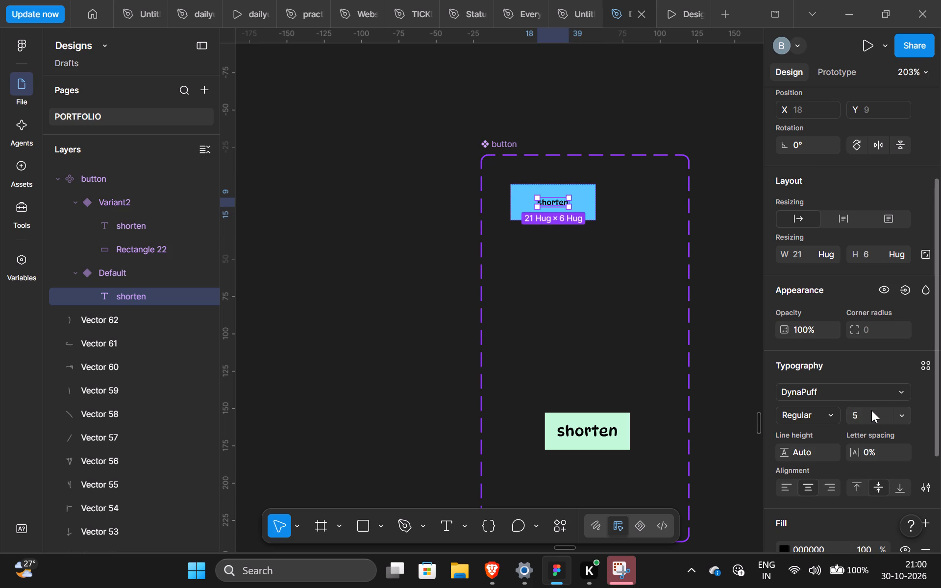
{"action": "left_click", "coordinate": [870, 414]}
{"action": "key", "text": "BackSpace"}
{"action": "key", "text": "6"}
{"action": "key", "text": "Return"}
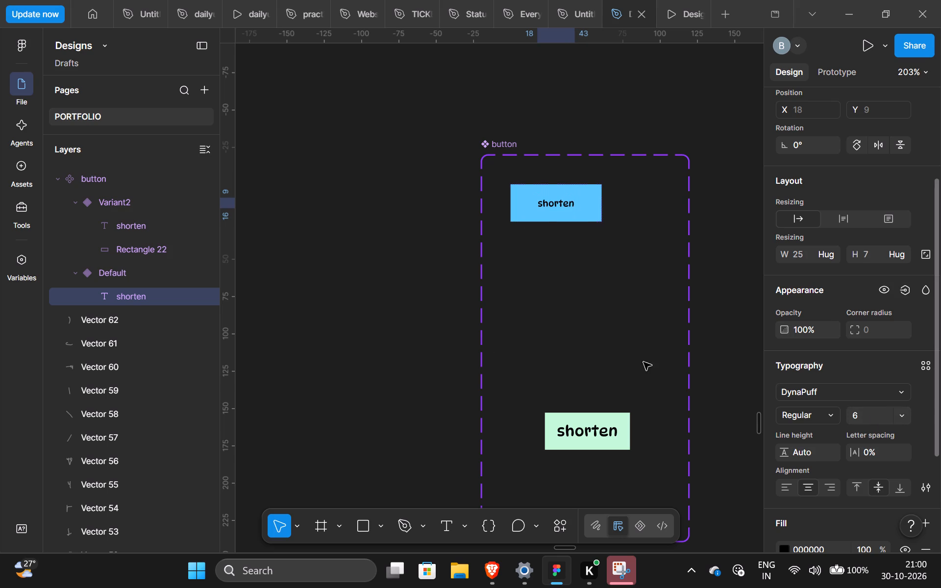
{"action": "left_click", "coordinate": [595, 208]}
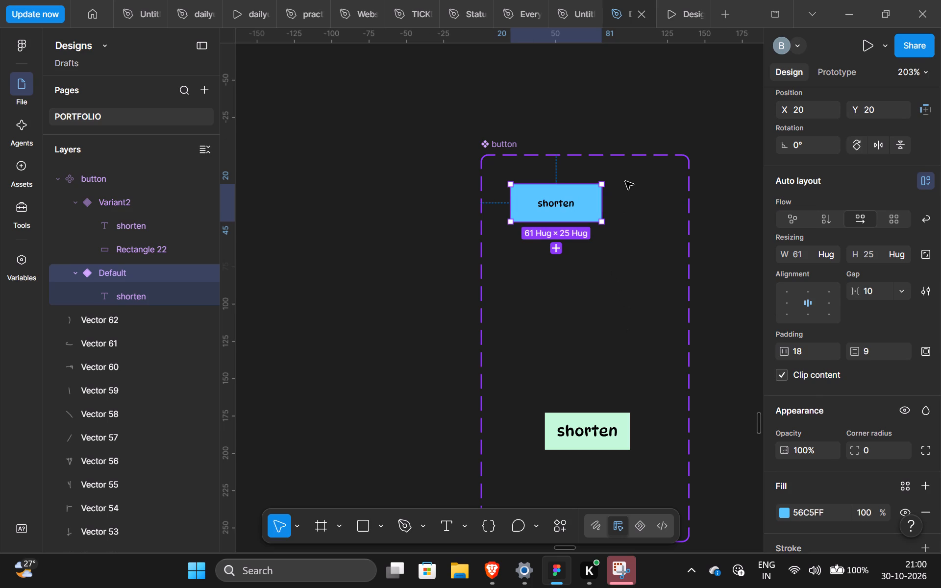
{"action": "left_click", "coordinate": [396, 230]}
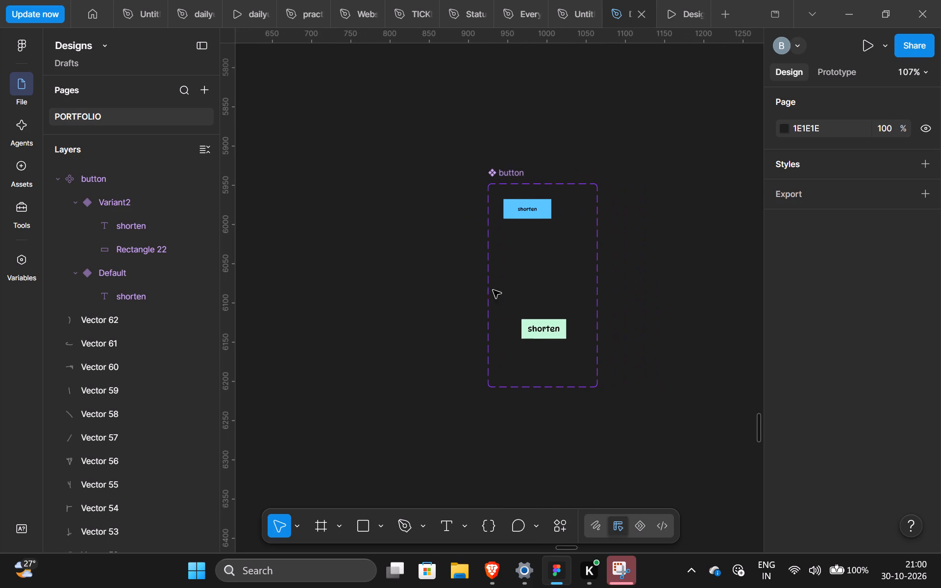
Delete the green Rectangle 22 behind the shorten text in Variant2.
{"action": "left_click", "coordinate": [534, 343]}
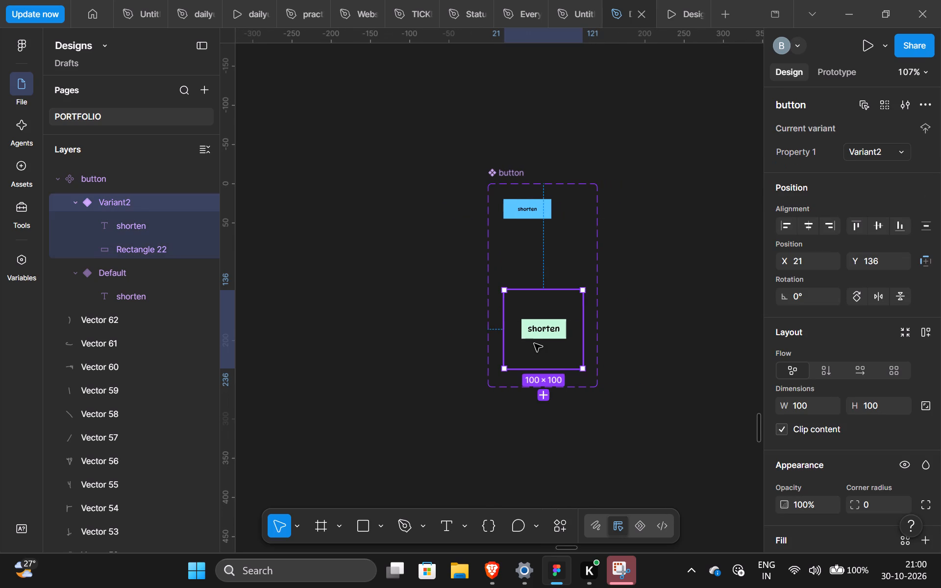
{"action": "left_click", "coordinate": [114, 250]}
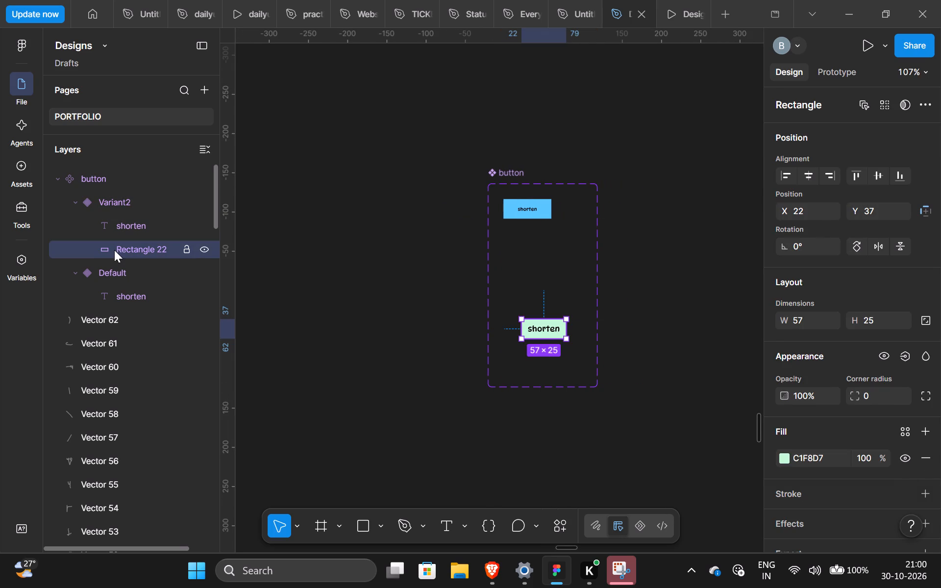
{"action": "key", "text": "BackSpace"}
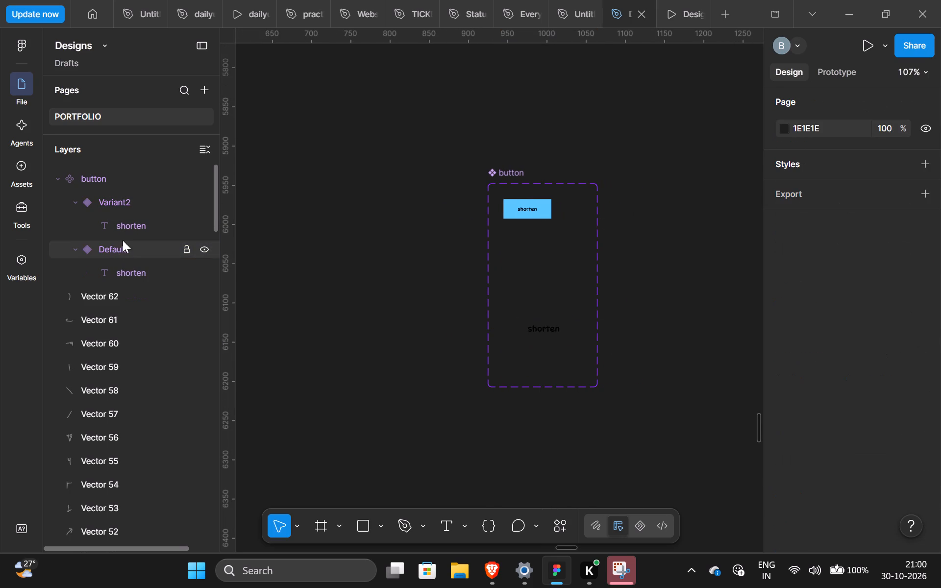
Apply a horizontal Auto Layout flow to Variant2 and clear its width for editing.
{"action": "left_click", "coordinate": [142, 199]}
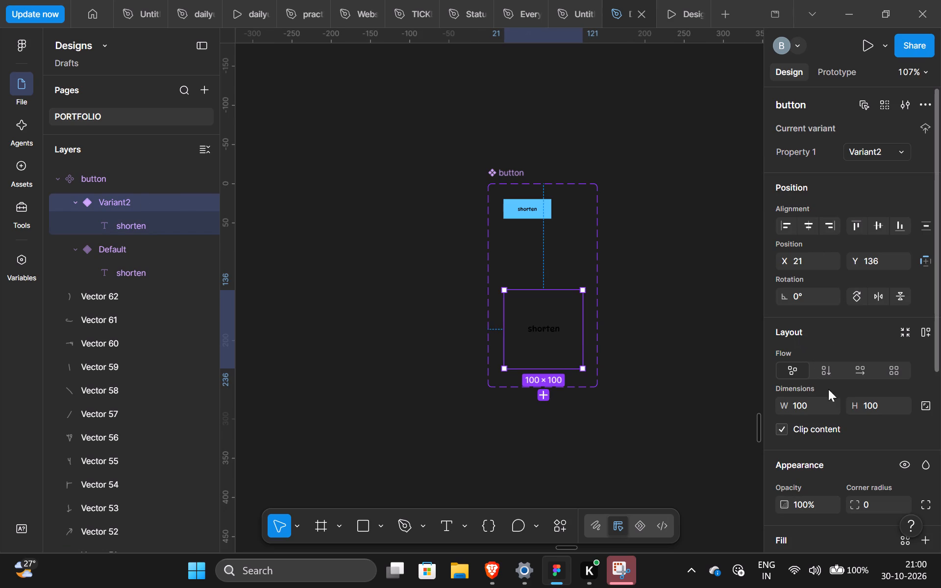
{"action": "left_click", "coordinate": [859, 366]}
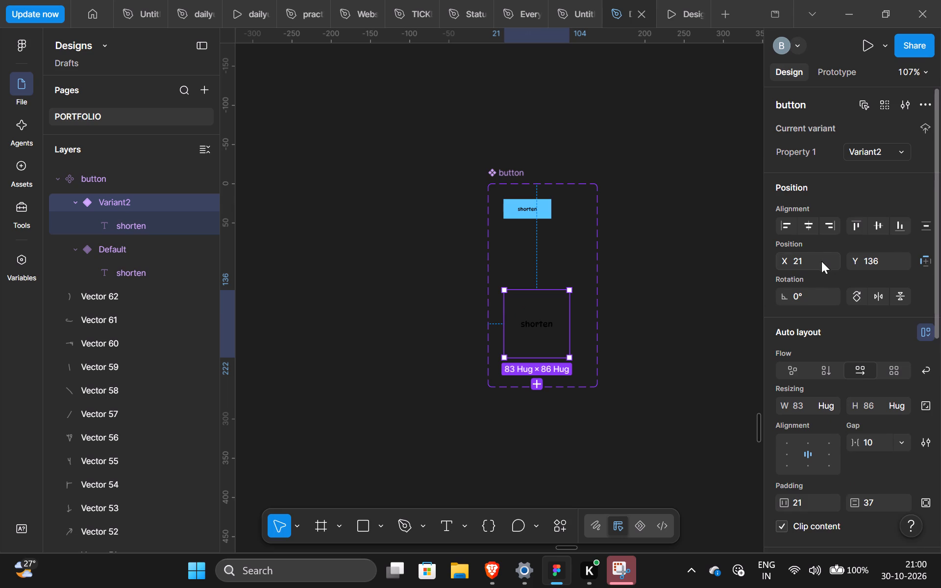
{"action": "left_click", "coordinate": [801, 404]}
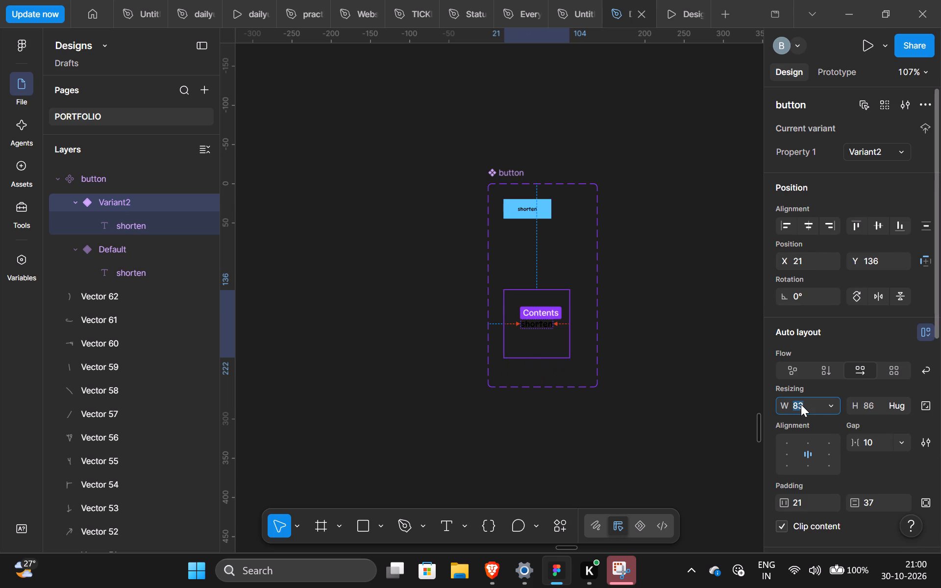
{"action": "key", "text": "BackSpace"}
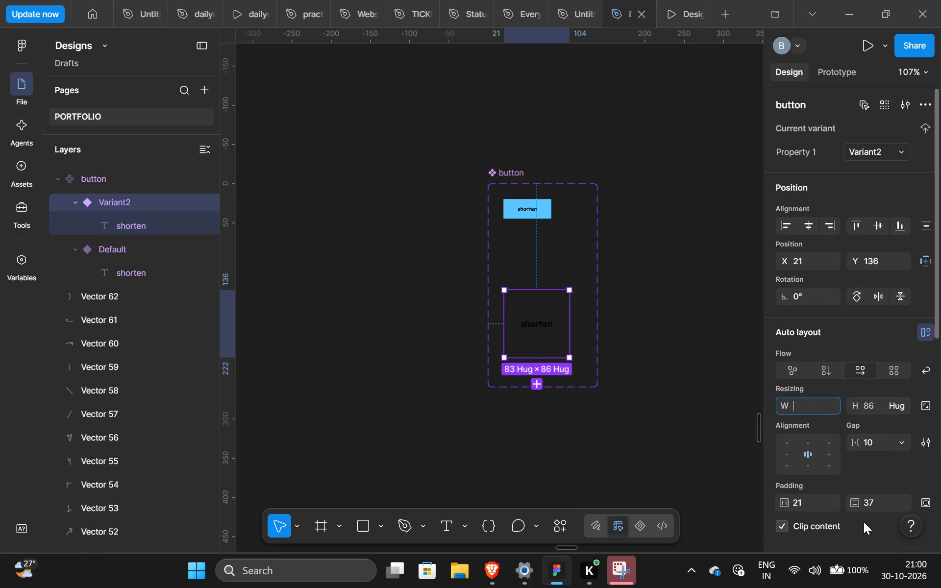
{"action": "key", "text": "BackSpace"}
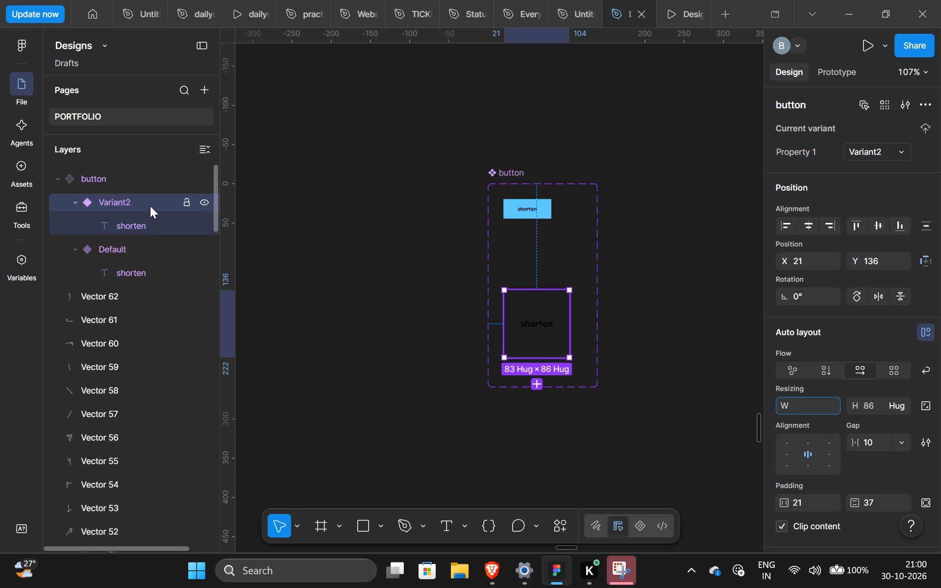
Delete Variant2 from the button component set.
{"action": "left_click", "coordinate": [150, 204]}
{"action": "key", "text": "BackSpace"}
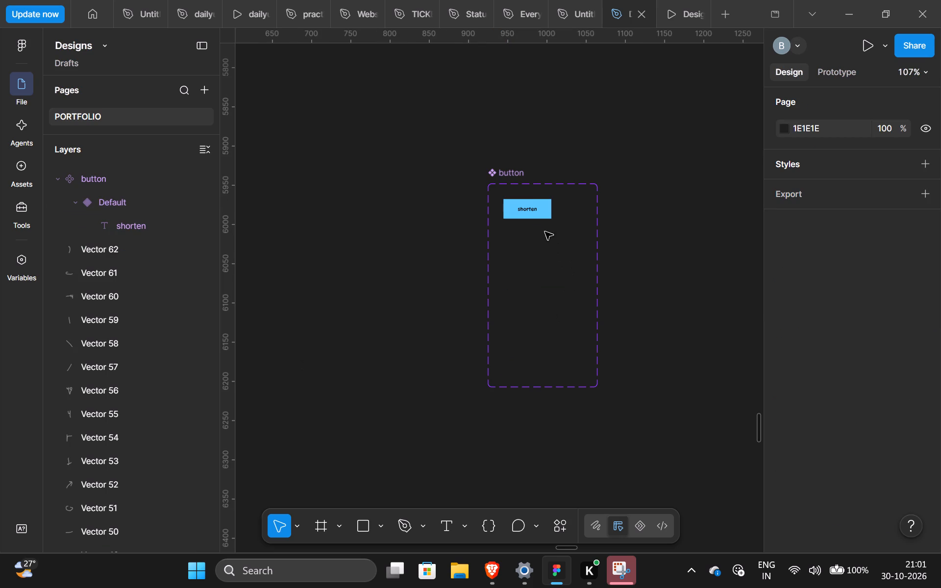
Add a new variant from the Default button and place it directly below, at about X 20, Y 87.
{"action": "left_click", "coordinate": [541, 218]}
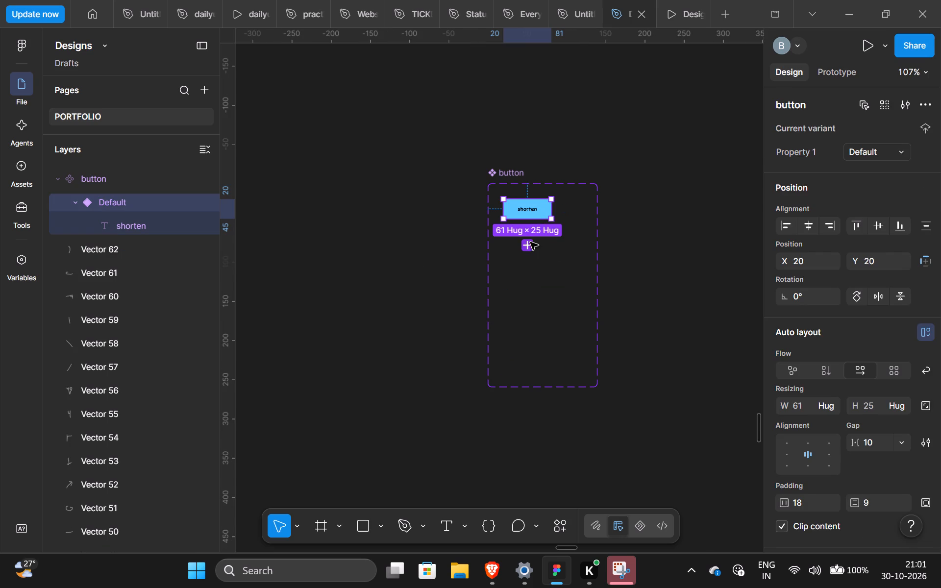
{"action": "left_click", "coordinate": [523, 245]}
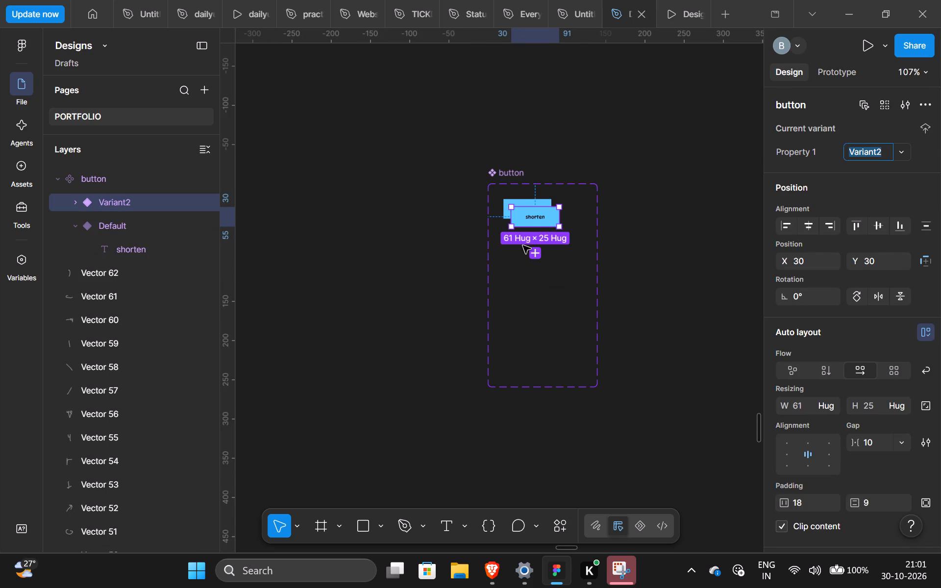
{"action": "left_click_drag", "start_coordinate": [535, 210], "coordinate": [525, 254]}
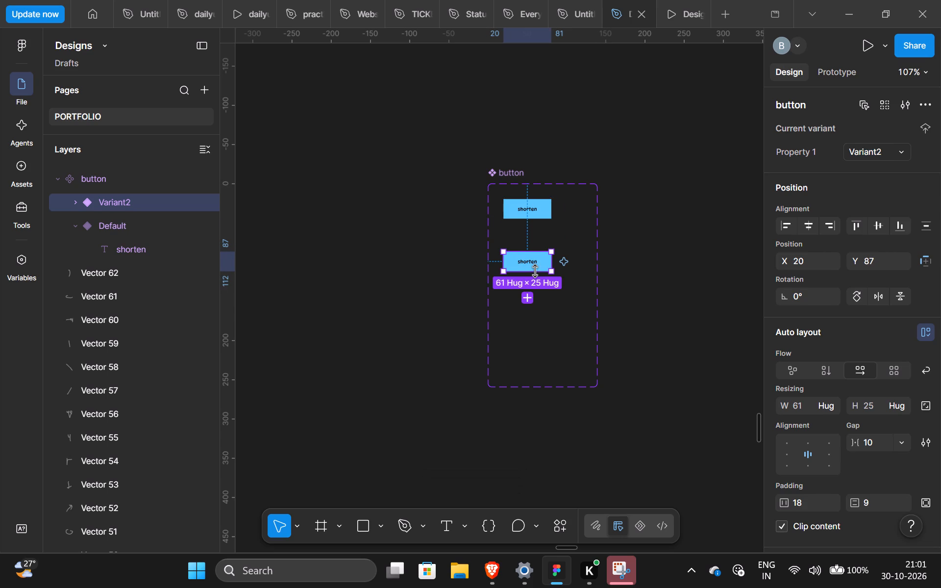
Change the new variant's fill to a soft pale green, starting from the page's bright green 69FFA6 colour.
{"action": "scroll", "coordinate": [824, 454], "scroll_direction": "down", "scroll_amount": 4}
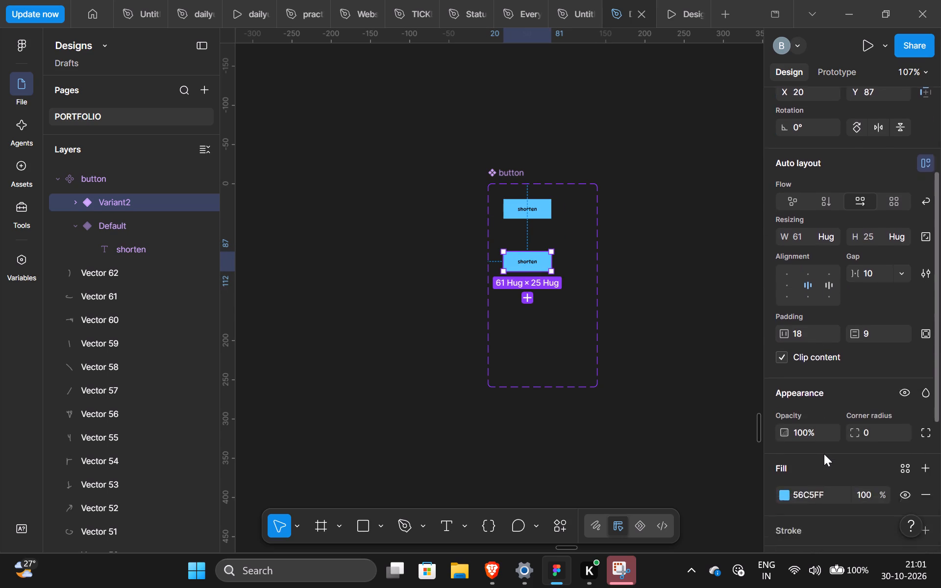
{"action": "left_click", "coordinate": [781, 370]}
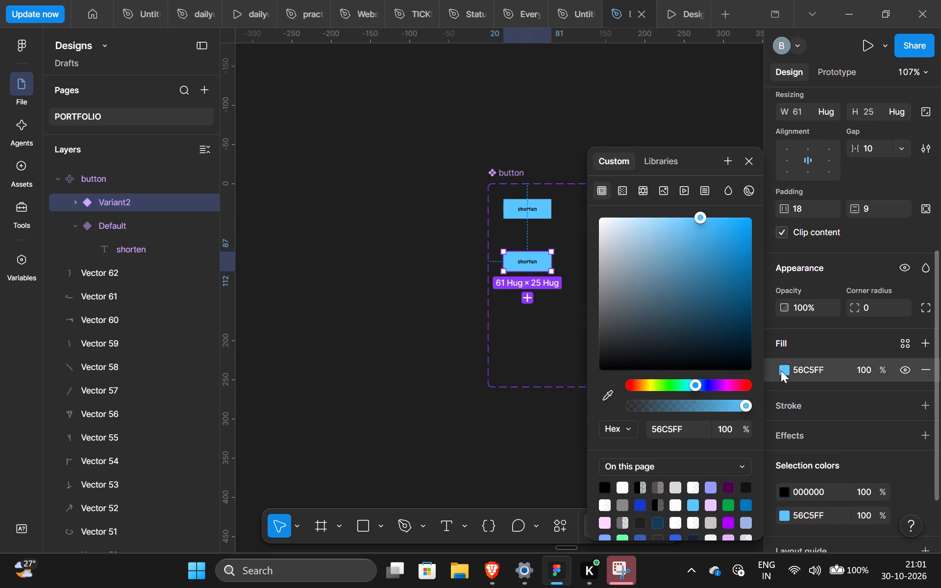
{"action": "scroll", "coordinate": [672, 499], "scroll_direction": "down", "scroll_amount": 2}
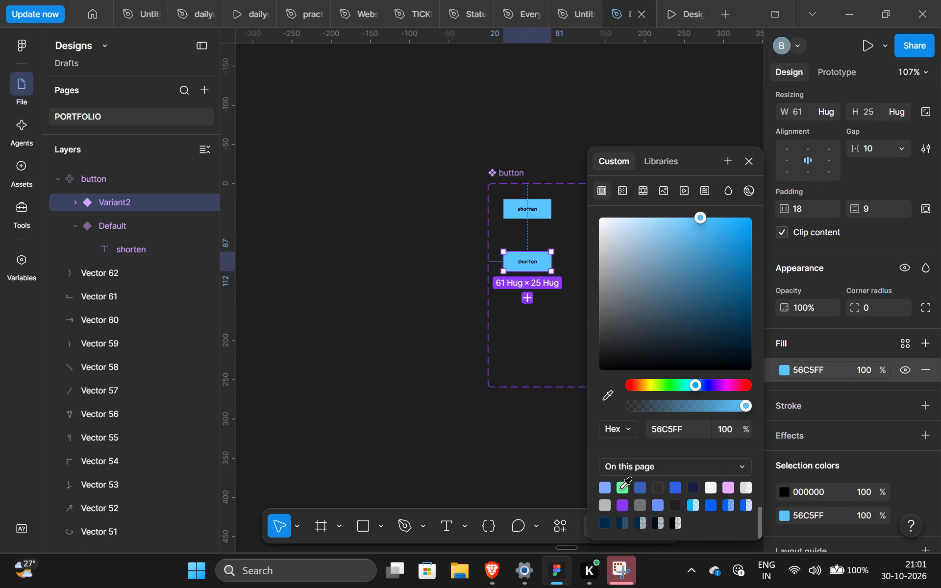
{"action": "left_click", "coordinate": [621, 488]}
{"action": "left_click_drag", "start_coordinate": [688, 213], "coordinate": [638, 227]}
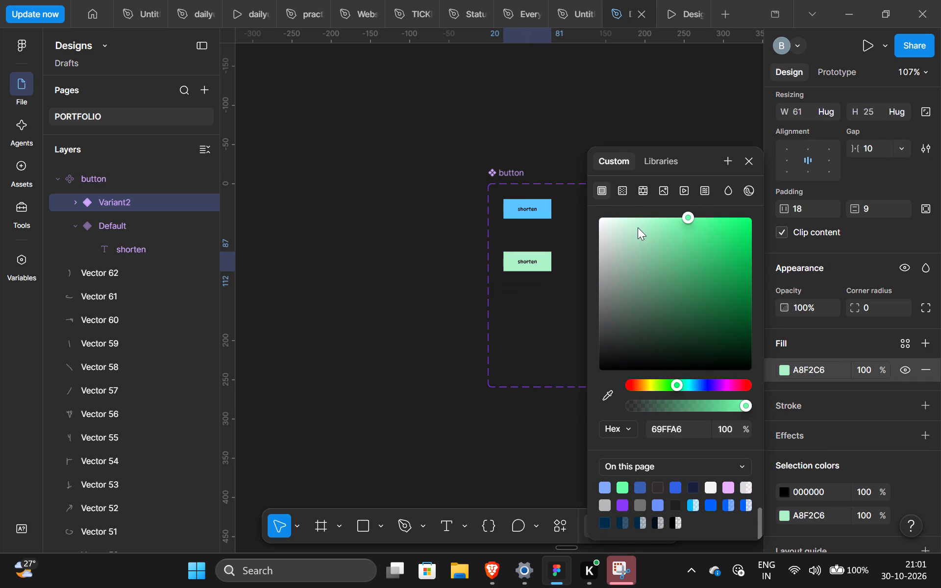
{"action": "left_click_drag", "start_coordinate": [638, 227], "coordinate": [631, 234]}
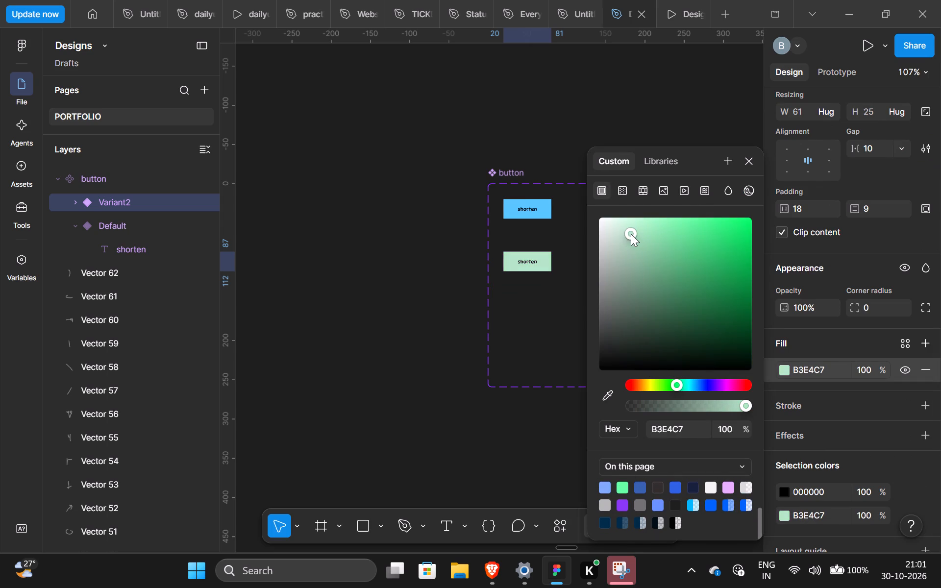
{"action": "left_click_drag", "start_coordinate": [631, 234], "coordinate": [632, 228]}
{"action": "left_click", "coordinate": [430, 184]}
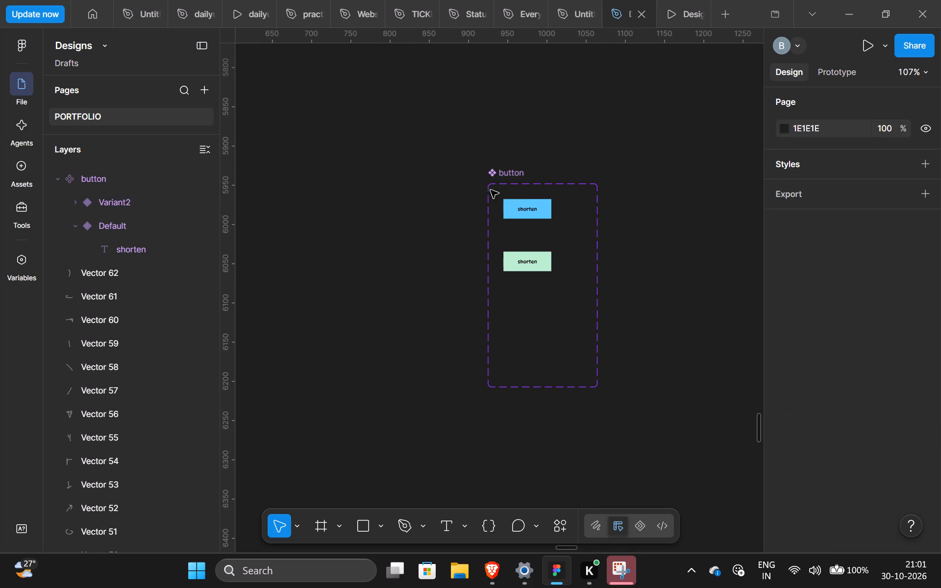
Set the blue Default variant's width to 57.
{"action": "left_click", "coordinate": [510, 208]}
{"action": "scroll", "coordinate": [808, 323], "scroll_direction": "down", "scroll_amount": 3}
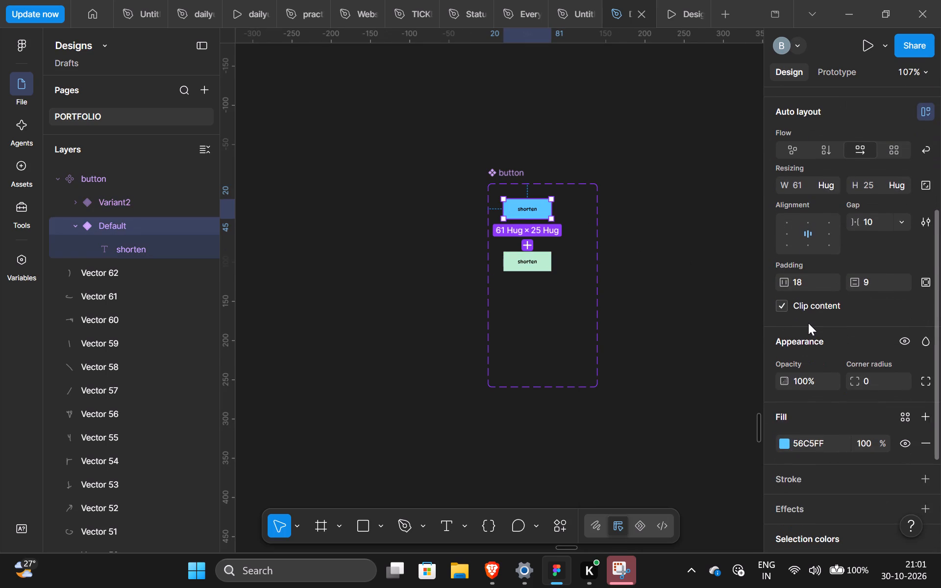
{"action": "scroll", "coordinate": [808, 323], "scroll_direction": "up", "scroll_amount": 1}
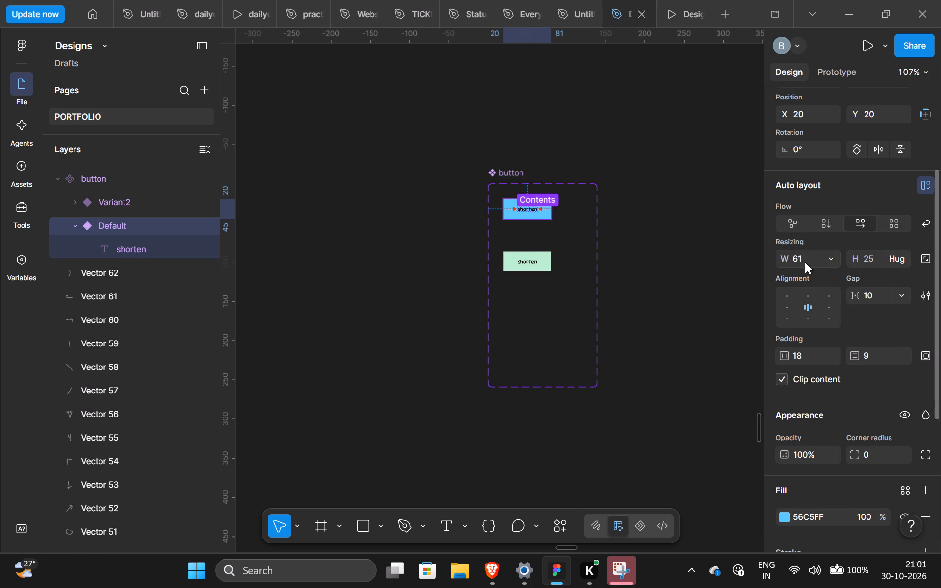
{"action": "left_click", "coordinate": [708, 276]}
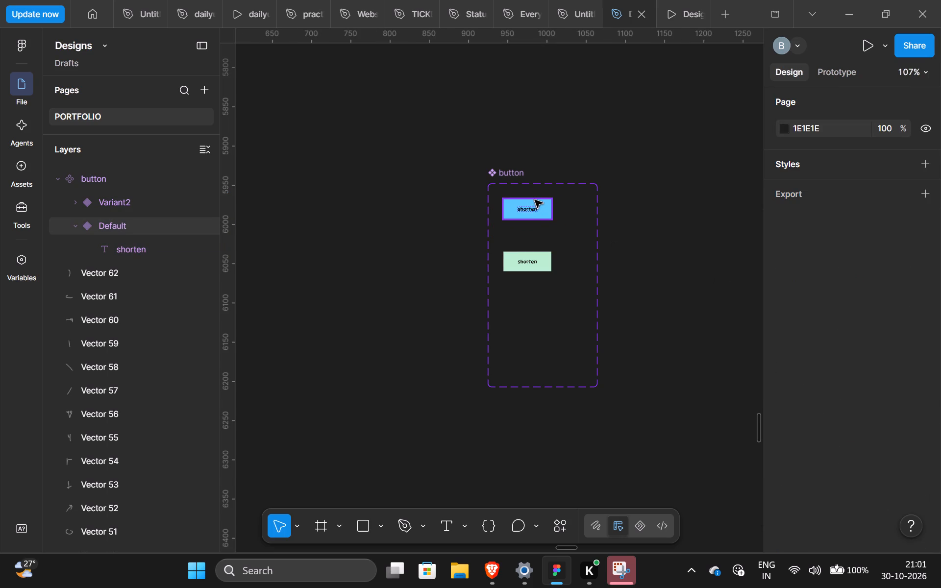
{"action": "left_click", "coordinate": [535, 200]}
{"action": "left_click", "coordinate": [792, 409]}
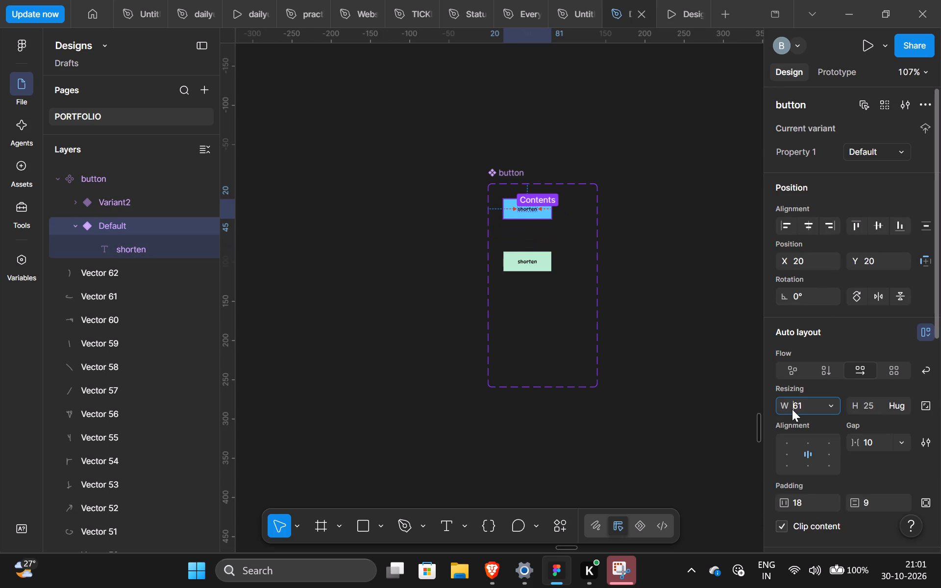
{"action": "key", "text": "BackSpace"}
{"action": "type", "text": "57"}
{"action": "key", "text": "Return"}
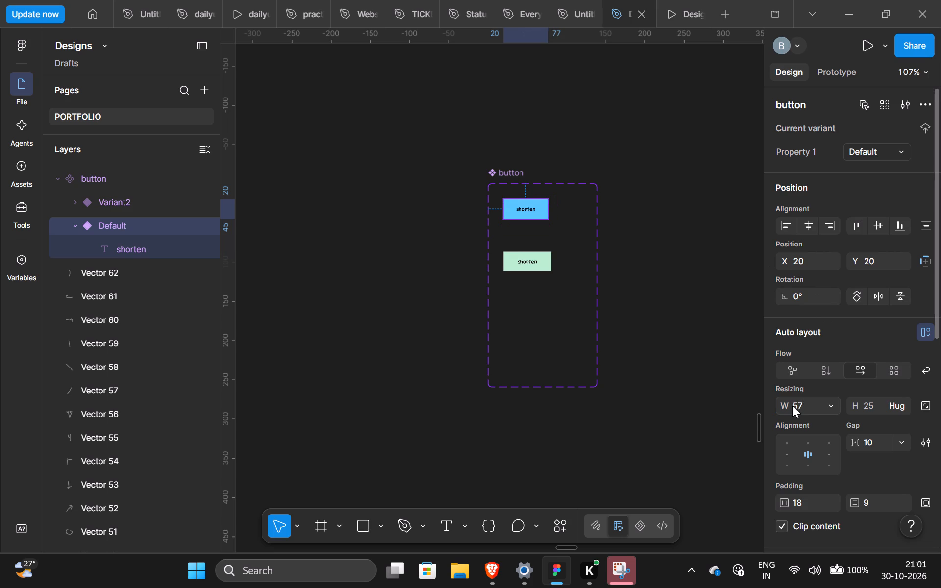
Set the green Variant2's width to 57.
{"action": "left_click", "coordinate": [504, 266]}
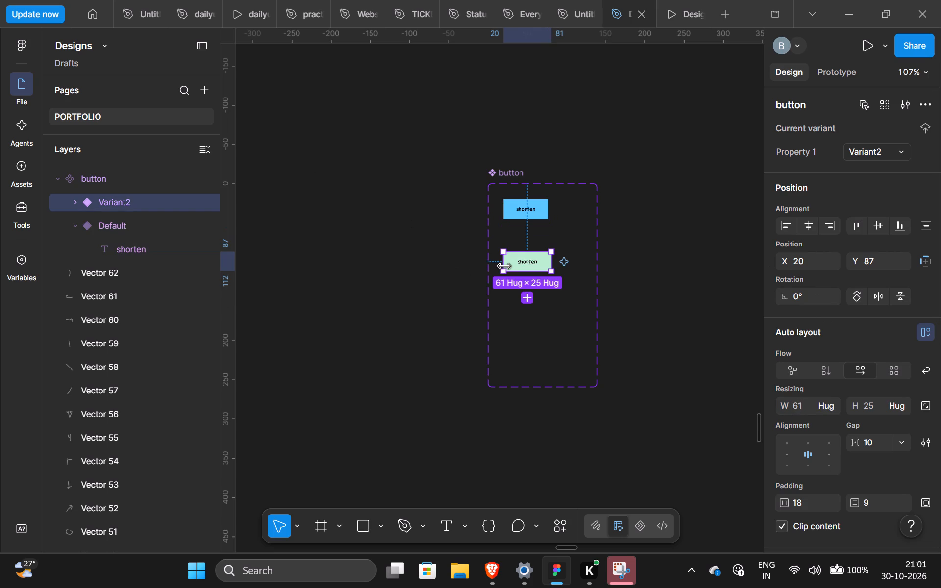
{"action": "left_click", "coordinate": [793, 402]}
{"action": "key", "text": "BackSpace"}
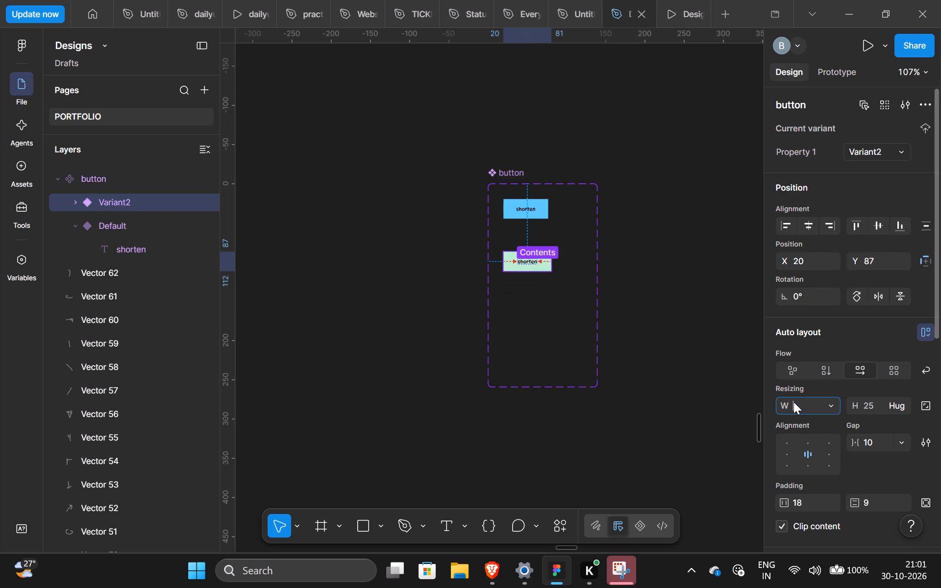
{"action": "type", "text": "57"}
{"action": "key", "text": "Return"}
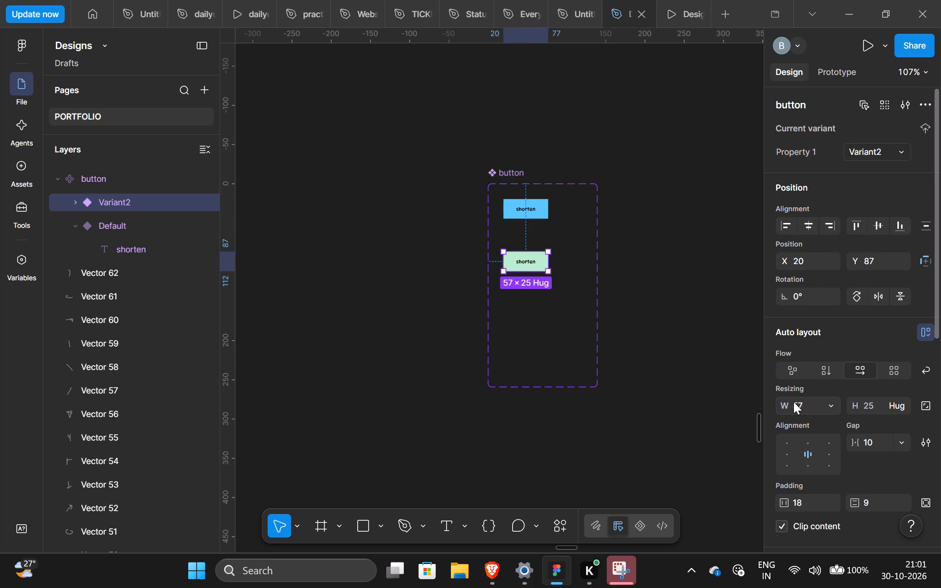
{"action": "left_click", "coordinate": [429, 263]}
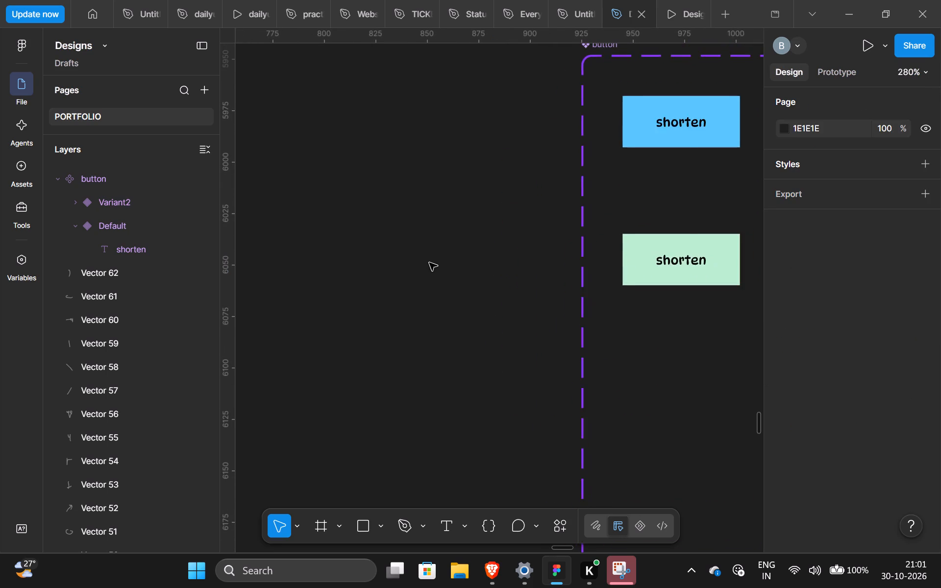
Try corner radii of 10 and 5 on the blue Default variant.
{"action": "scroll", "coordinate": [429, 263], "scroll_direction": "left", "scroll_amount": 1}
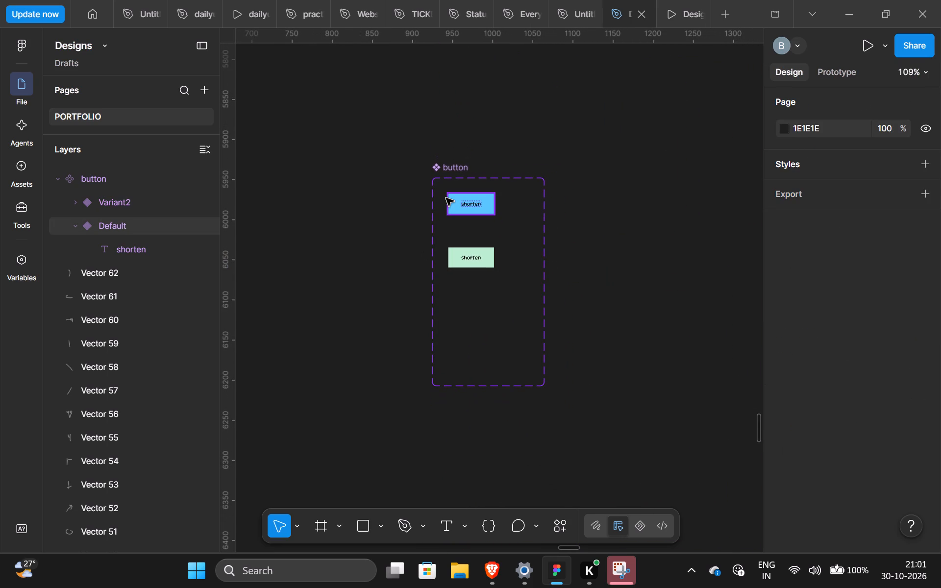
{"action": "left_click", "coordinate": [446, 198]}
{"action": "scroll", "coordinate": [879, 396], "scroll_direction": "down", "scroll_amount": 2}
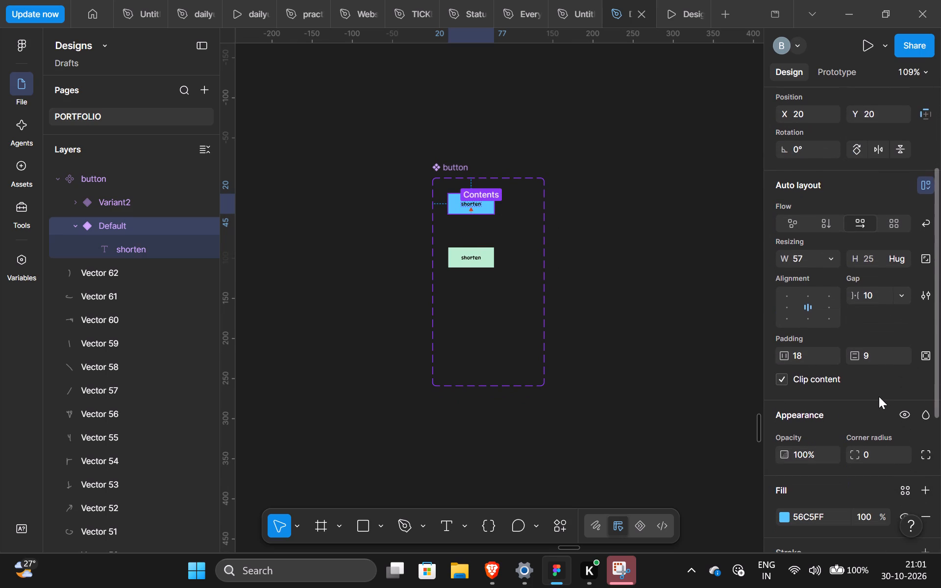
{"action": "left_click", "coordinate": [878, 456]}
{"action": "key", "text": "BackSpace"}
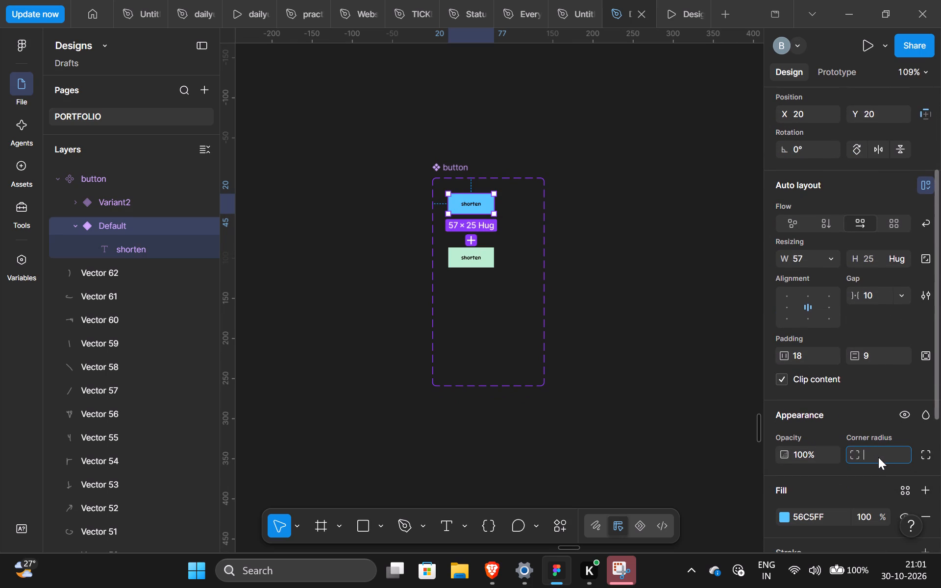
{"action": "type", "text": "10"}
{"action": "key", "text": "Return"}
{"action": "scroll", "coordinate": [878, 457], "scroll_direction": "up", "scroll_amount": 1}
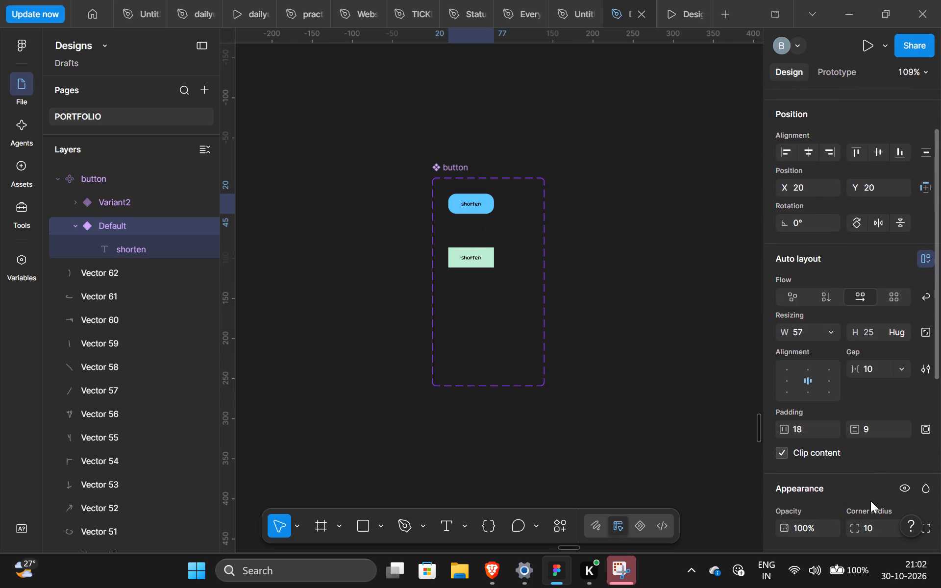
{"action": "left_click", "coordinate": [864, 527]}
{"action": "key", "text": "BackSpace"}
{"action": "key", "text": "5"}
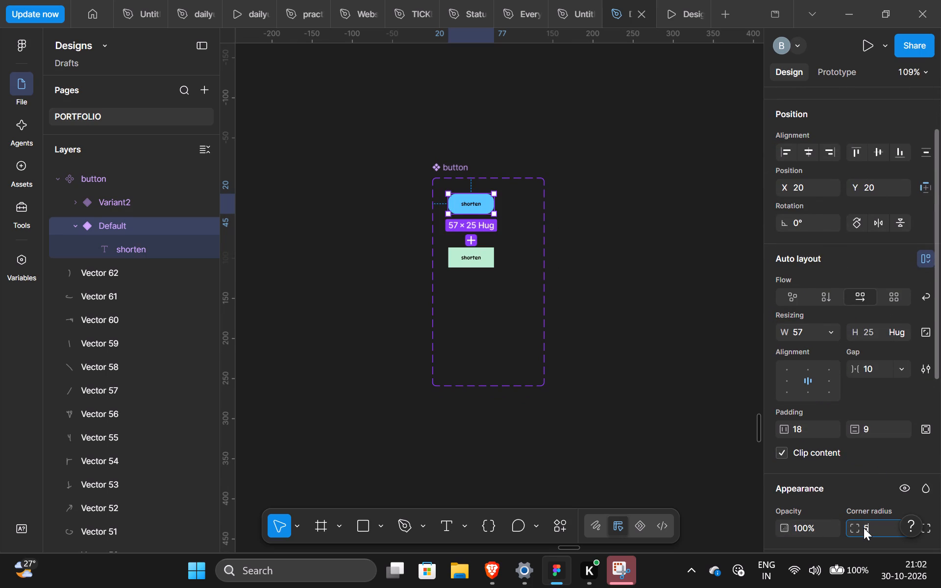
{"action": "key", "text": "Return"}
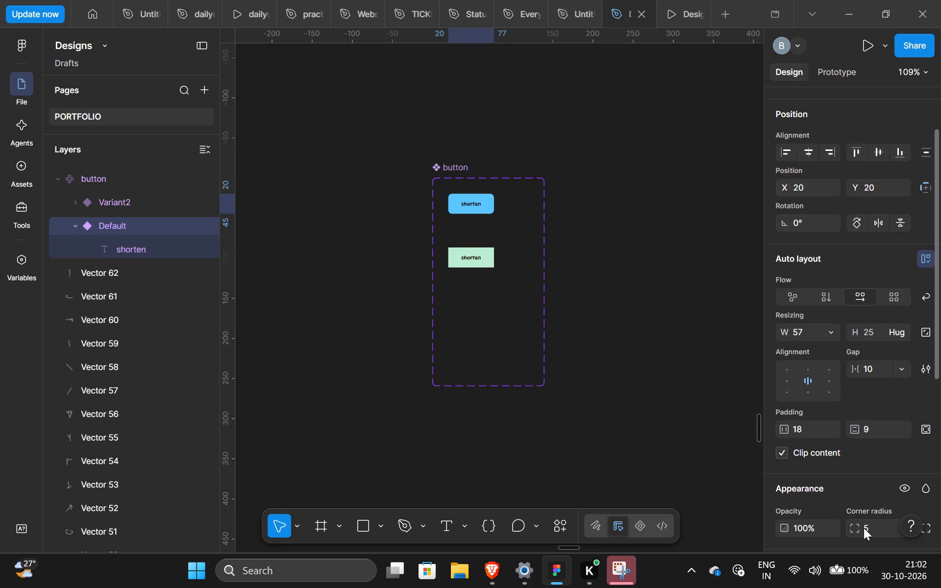
Set the Default variant's corner radius to 3.
{"action": "left_click", "coordinate": [864, 528]}
{"action": "key", "text": "BackSpace"}
{"action": "key", "text": "3"}
{"action": "key", "text": "Return"}
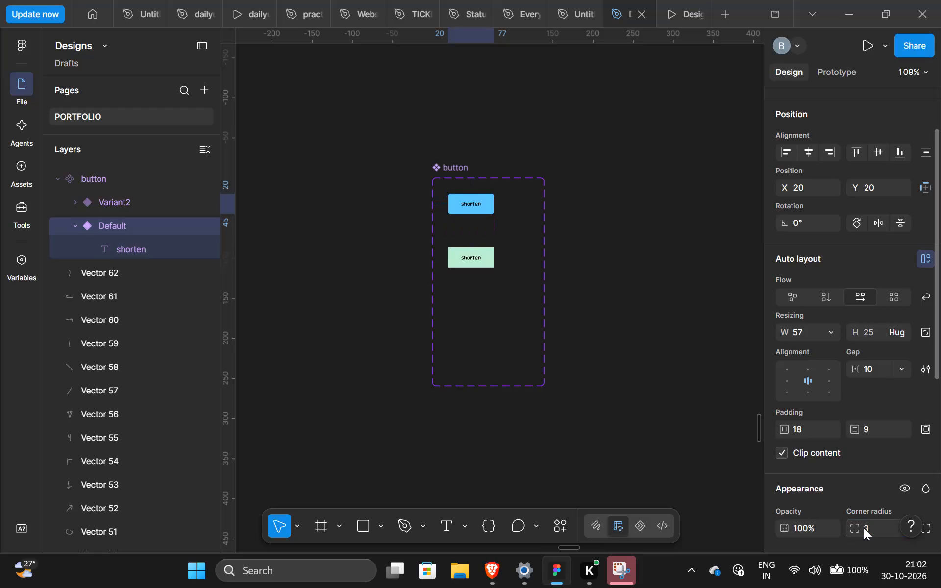
Set the green Variant2's corner radius to 3.
{"action": "left_click", "coordinate": [452, 263]}
{"action": "scroll", "coordinate": [879, 525], "scroll_direction": "down", "scroll_amount": 2}
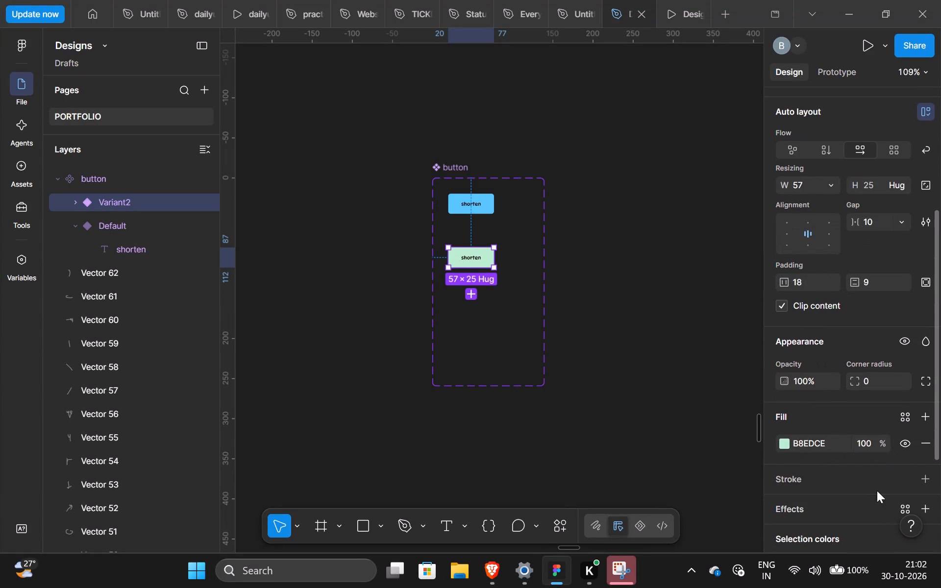
{"action": "left_click", "coordinate": [869, 376]}
{"action": "key", "text": "BackSpace"}
{"action": "key", "text": "3"}
{"action": "key", "text": "Return"}
{"action": "left_click", "coordinate": [571, 282]}
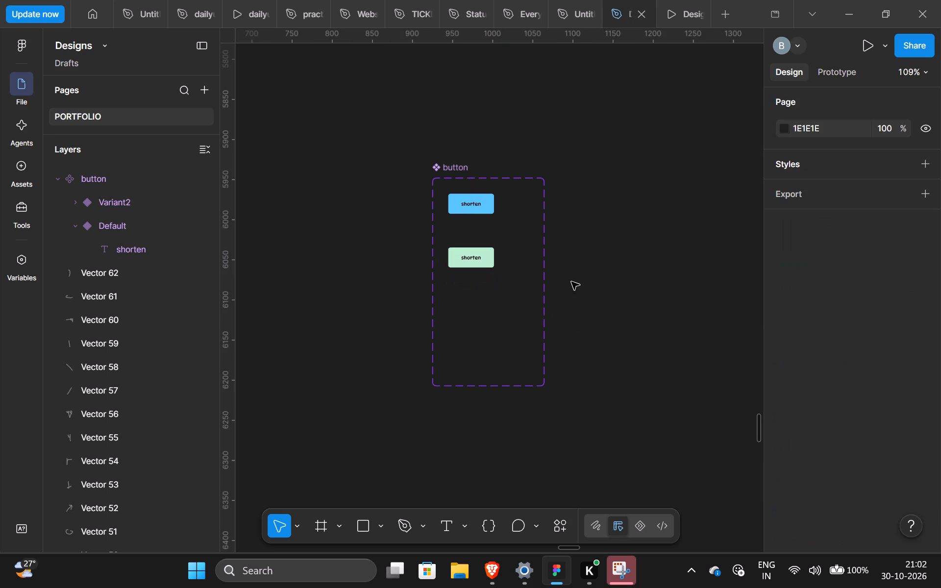
Add a drop shadow to the blue Default variant with blur 0 and Y offset 6.
{"action": "left_click", "coordinate": [475, 210]}
{"action": "scroll", "coordinate": [762, 393], "scroll_direction": "down", "scroll_amount": 2}
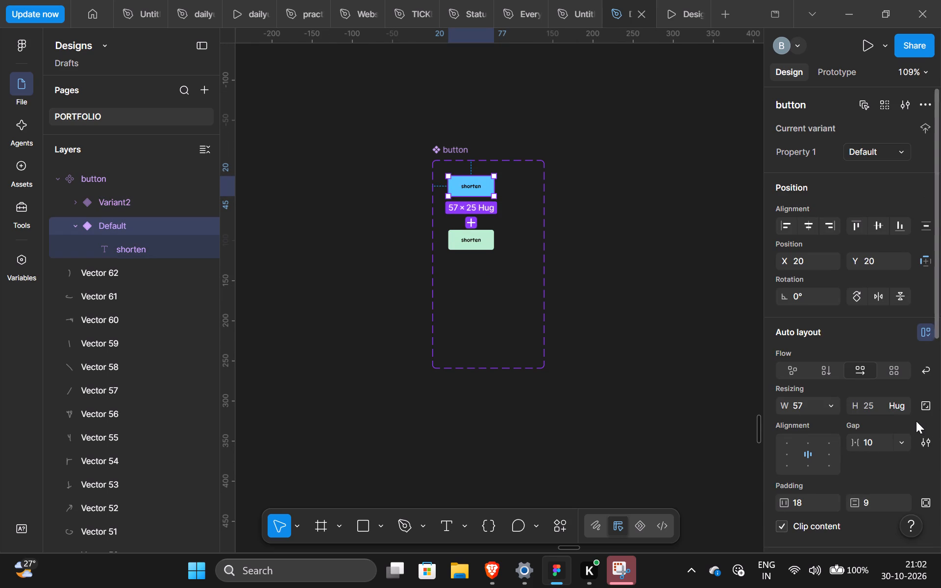
{"action": "scroll", "coordinate": [914, 419], "scroll_direction": "down", "scroll_amount": 4}
{"action": "left_click", "coordinate": [926, 429]}
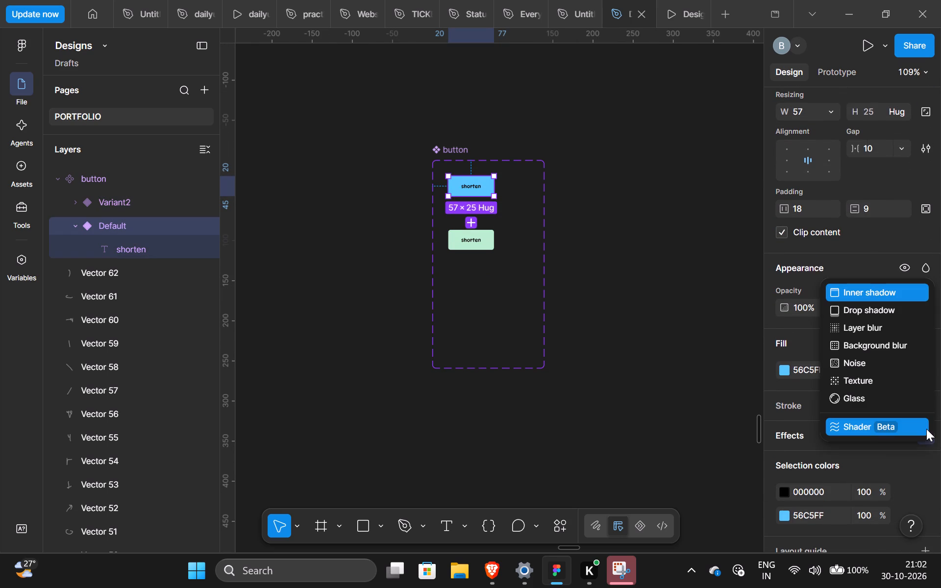
{"action": "left_click", "coordinate": [891, 303]}
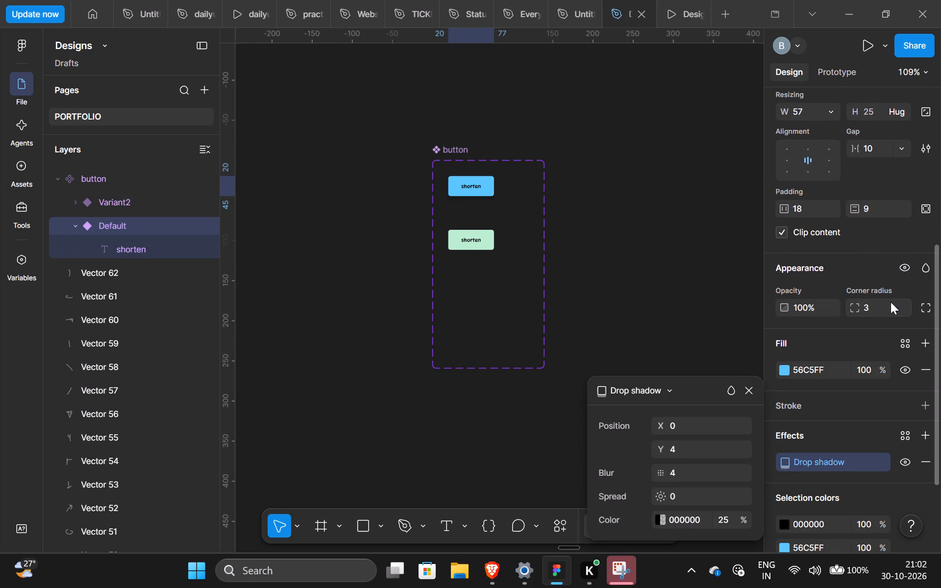
{"action": "left_click", "coordinate": [685, 470]}
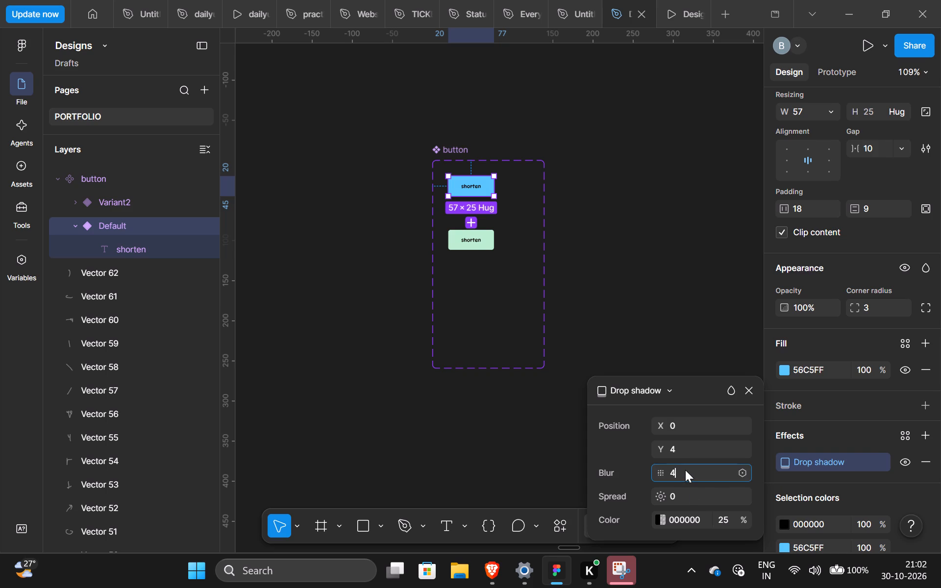
{"action": "key", "text": "BackSpace"}
{"action": "key", "text": "0"}
{"action": "left_click", "coordinate": [687, 444]}
{"action": "key", "text": "BackSpace"}
{"action": "key", "text": "6"}
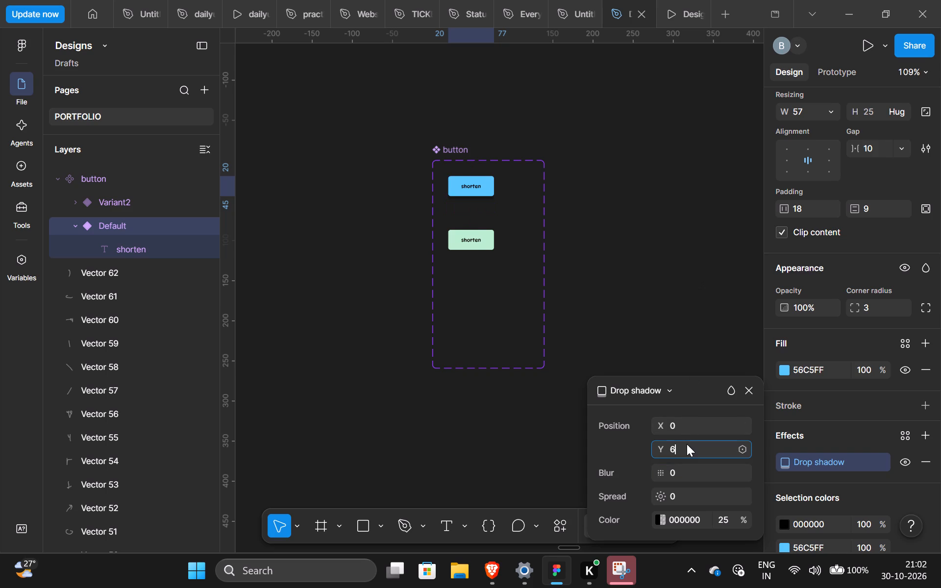
{"action": "left_click", "coordinate": [675, 302]}
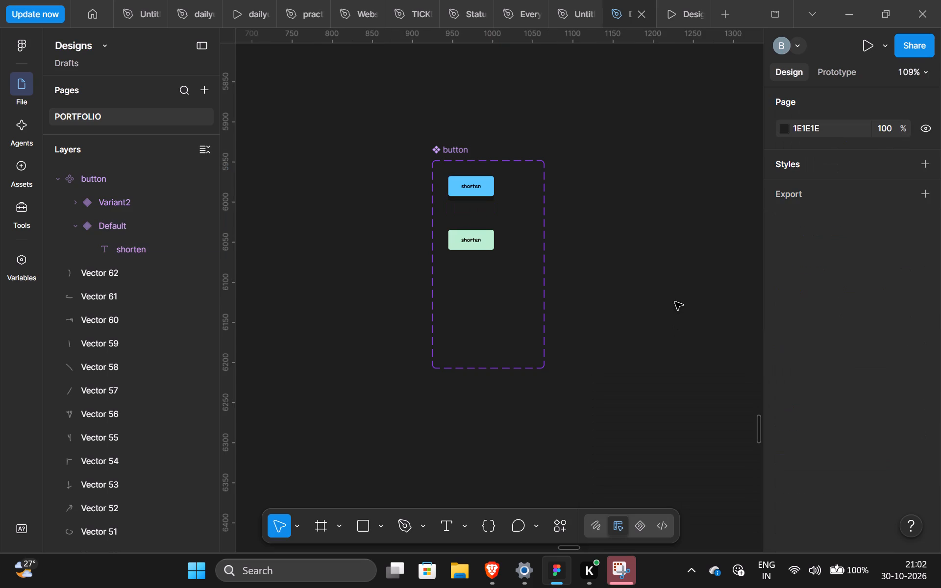
{"action": "left_click", "coordinate": [458, 196]}
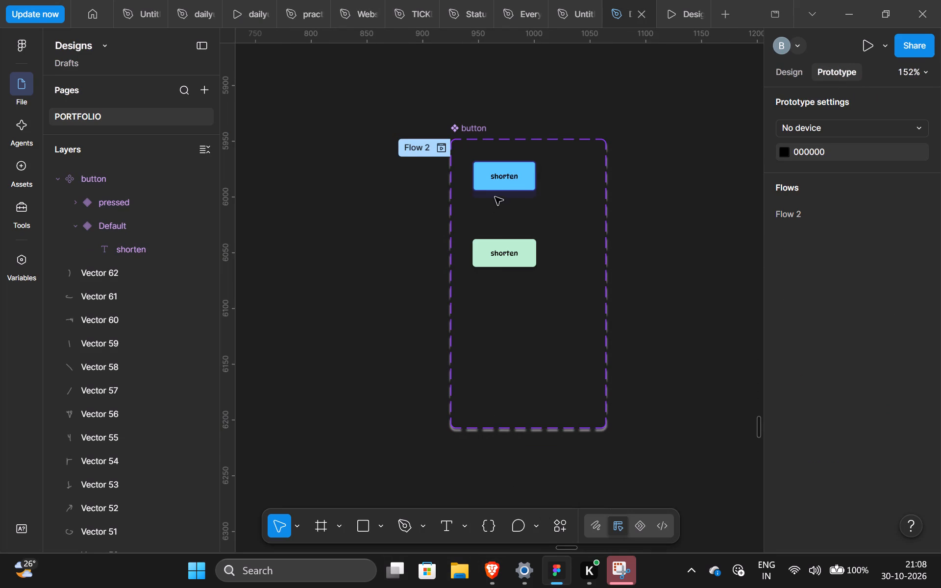
{"action": "left_click_drag", "start_coordinate": [502, 194], "coordinate": [504, 245]}
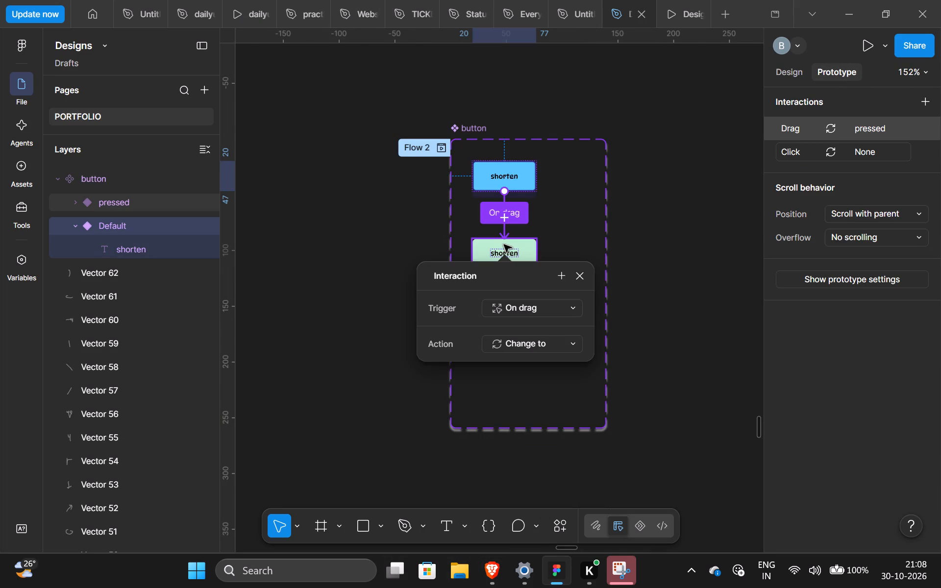
{"action": "left_click", "coordinate": [535, 304]}
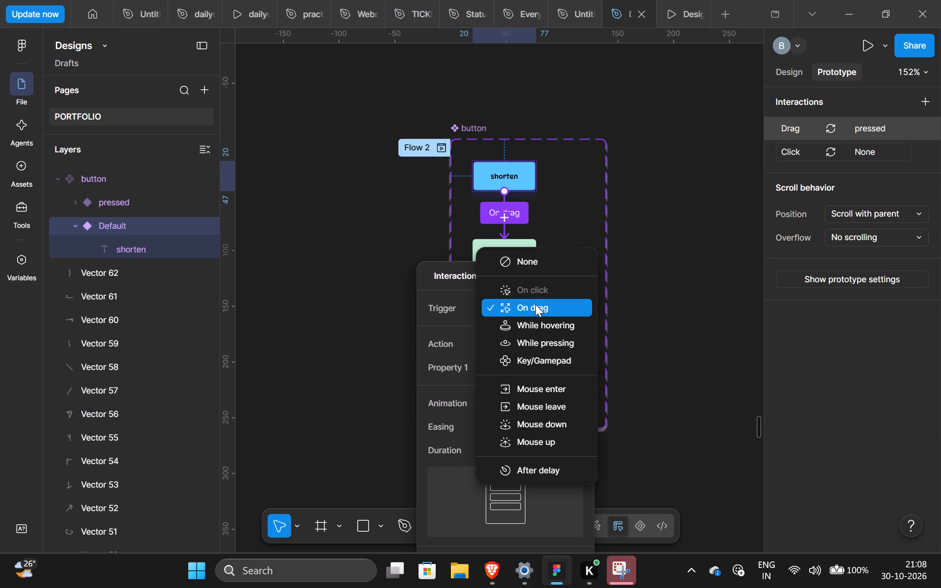
{"action": "left_click", "coordinate": [535, 304]}
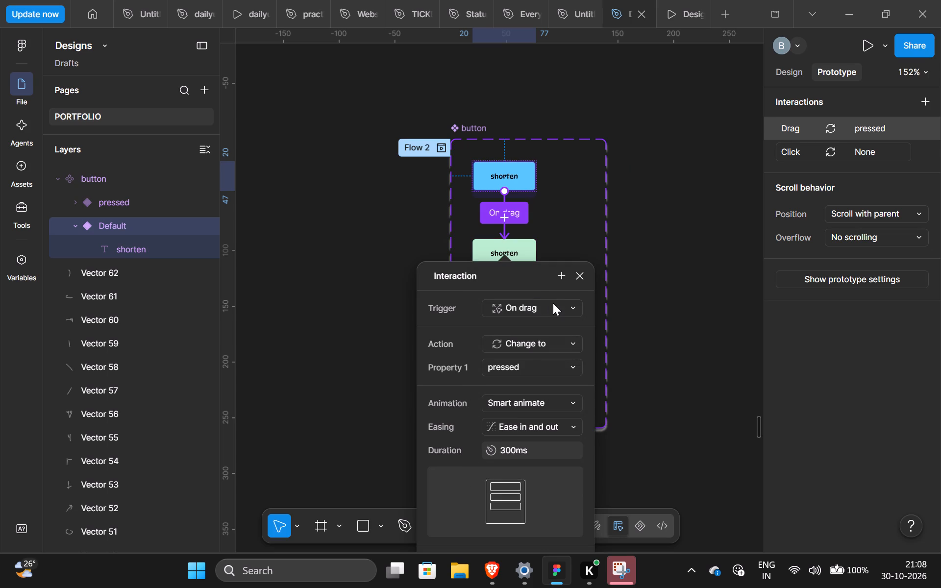
{"action": "left_click", "coordinate": [553, 303]}
{"action": "left_click", "coordinate": [628, 246]}
Preview Flow 2 from the button component set, then close the preview.
{"action": "left_click", "coordinate": [440, 147]}
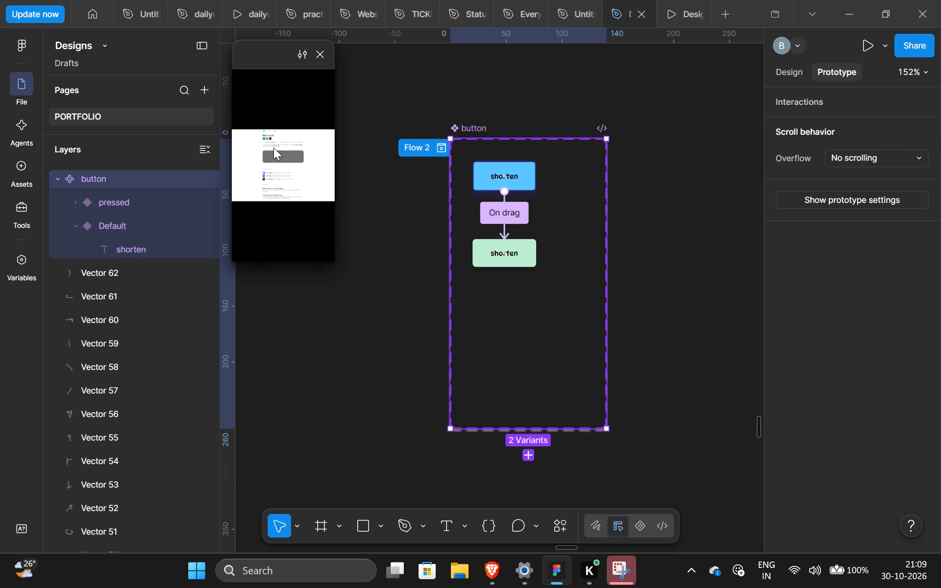
{"action": "left_click", "coordinate": [807, 99]}
{"action": "left_click", "coordinate": [783, 64]}
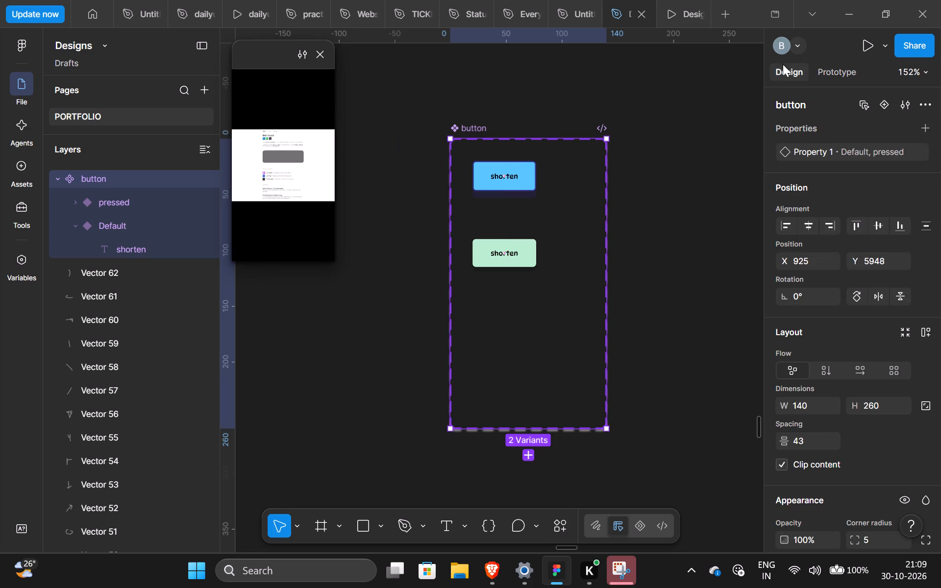
{"action": "scroll", "coordinate": [484, 209], "scroll_direction": "right", "scroll_amount": 2}
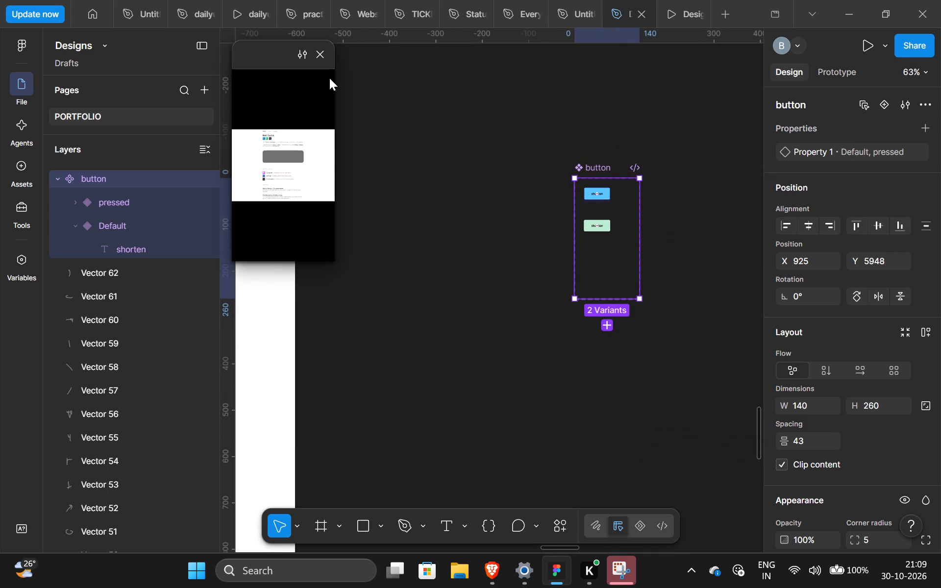
{"action": "left_click", "coordinate": [322, 56]}
Present the Puny URL screen frame as a prototype and test the shorten button's response to being pressed.
{"action": "scroll", "coordinate": [324, 63], "scroll_direction": "right", "scroll_amount": 4}
{"action": "scroll", "coordinate": [510, 206], "scroll_direction": "right", "scroll_amount": 3}
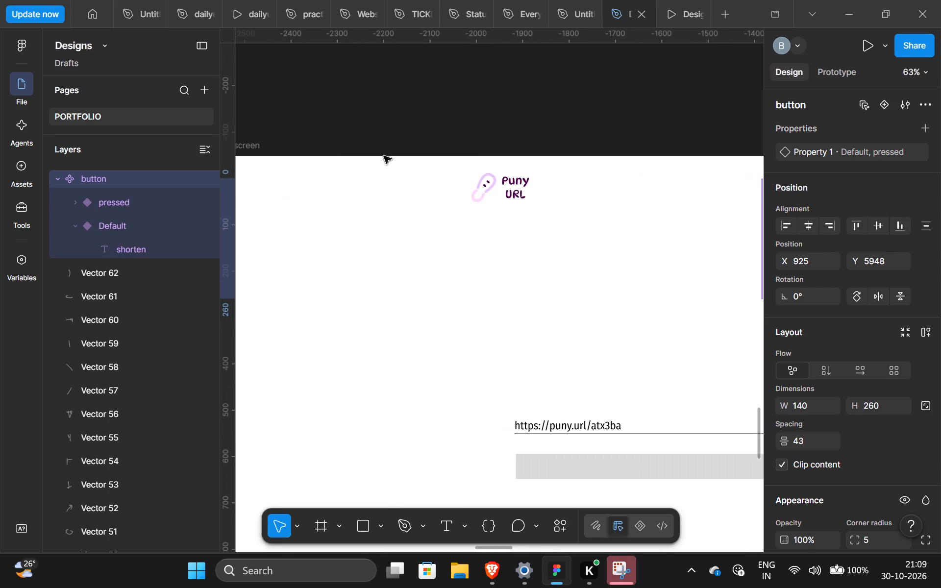
{"action": "scroll", "coordinate": [315, 154], "scroll_direction": "right", "scroll_amount": 1}
{"action": "left_click", "coordinate": [377, 142]}
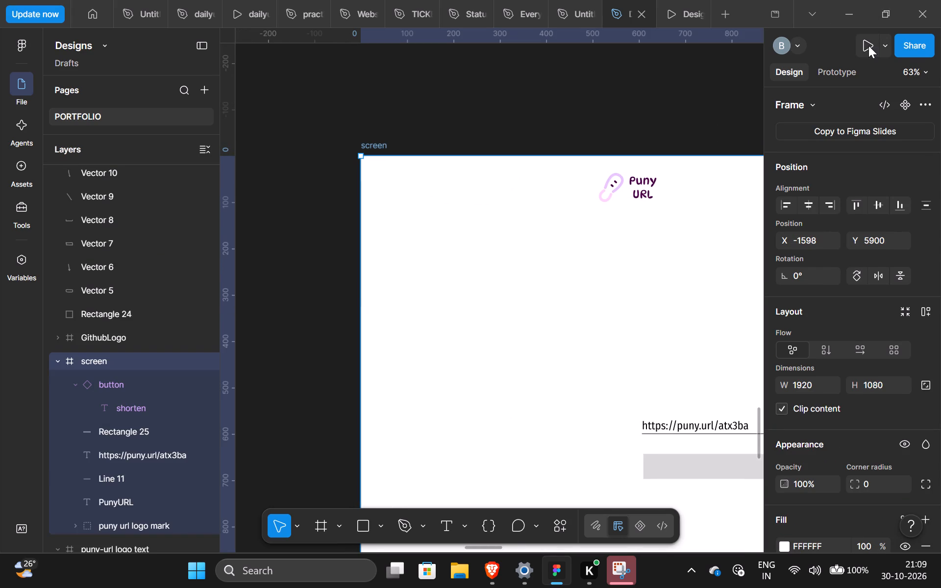
{"action": "left_click", "coordinate": [868, 46]}
{"action": "left_click", "coordinate": [636, 339]}
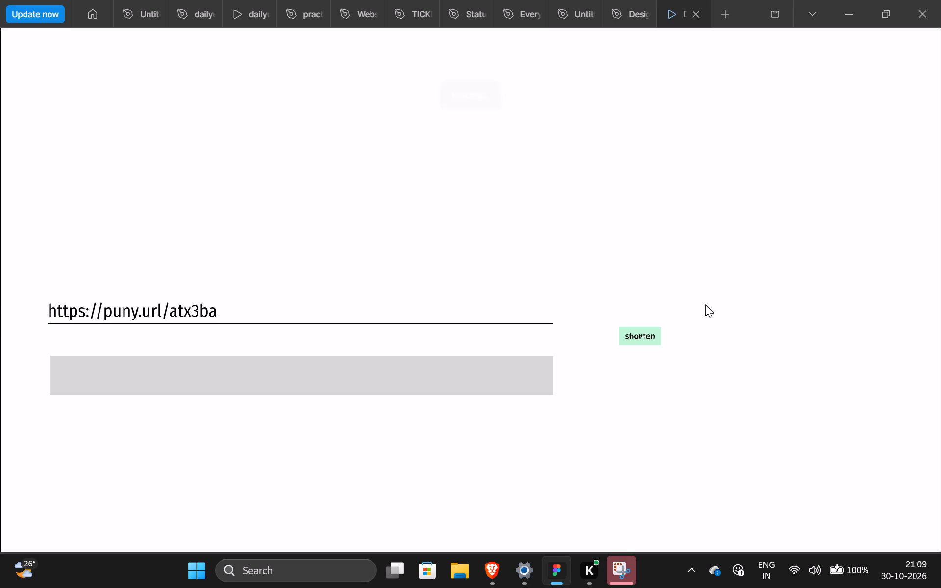
{"action": "left_click", "coordinate": [620, 312]}
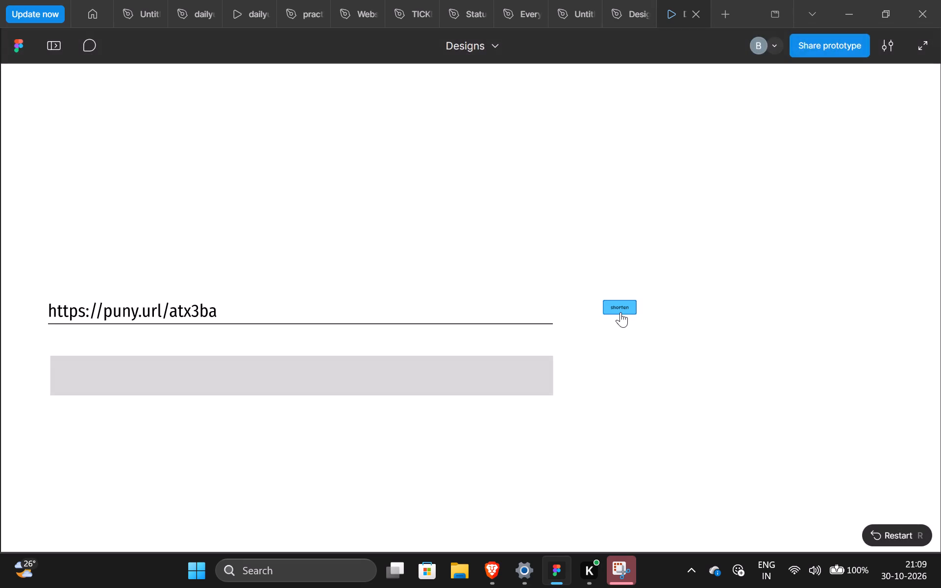
{"action": "left_click", "coordinate": [620, 312]}
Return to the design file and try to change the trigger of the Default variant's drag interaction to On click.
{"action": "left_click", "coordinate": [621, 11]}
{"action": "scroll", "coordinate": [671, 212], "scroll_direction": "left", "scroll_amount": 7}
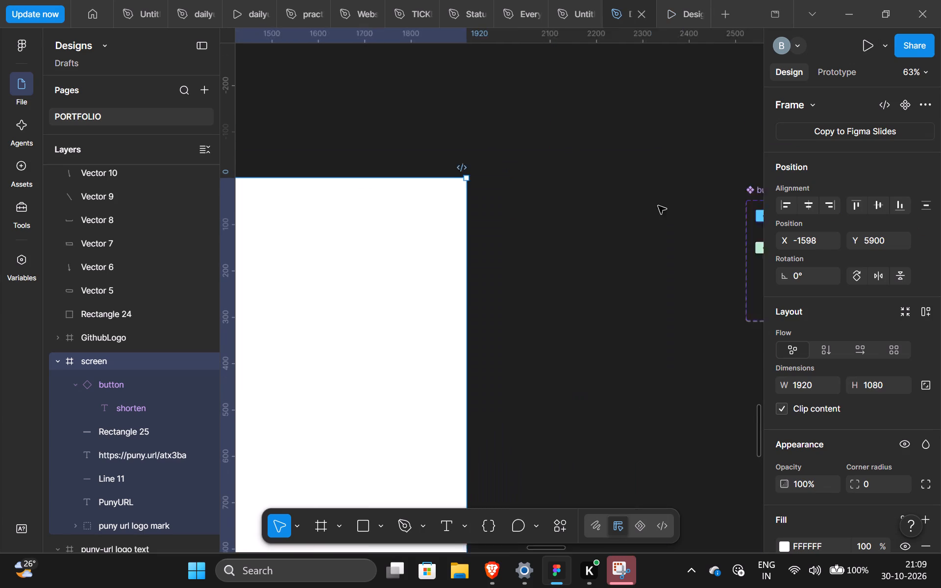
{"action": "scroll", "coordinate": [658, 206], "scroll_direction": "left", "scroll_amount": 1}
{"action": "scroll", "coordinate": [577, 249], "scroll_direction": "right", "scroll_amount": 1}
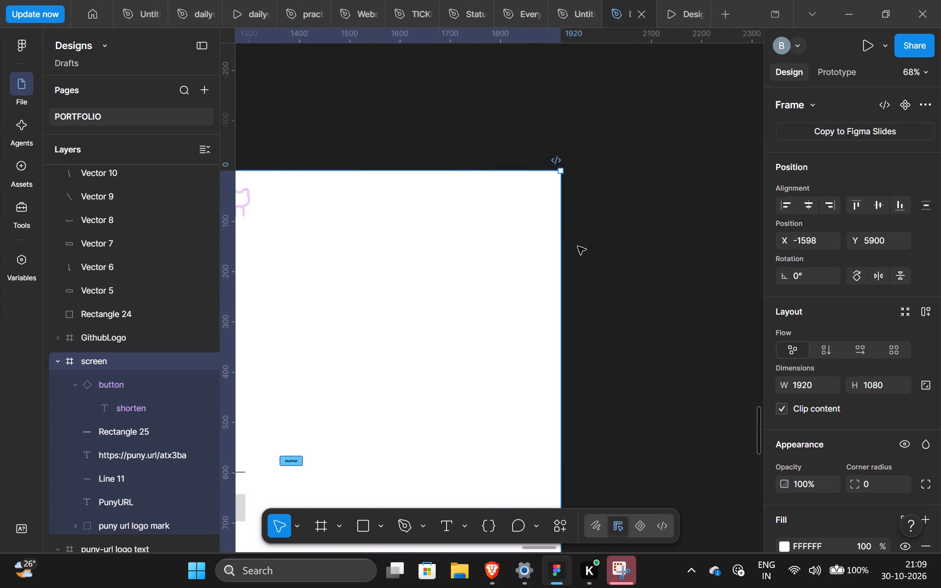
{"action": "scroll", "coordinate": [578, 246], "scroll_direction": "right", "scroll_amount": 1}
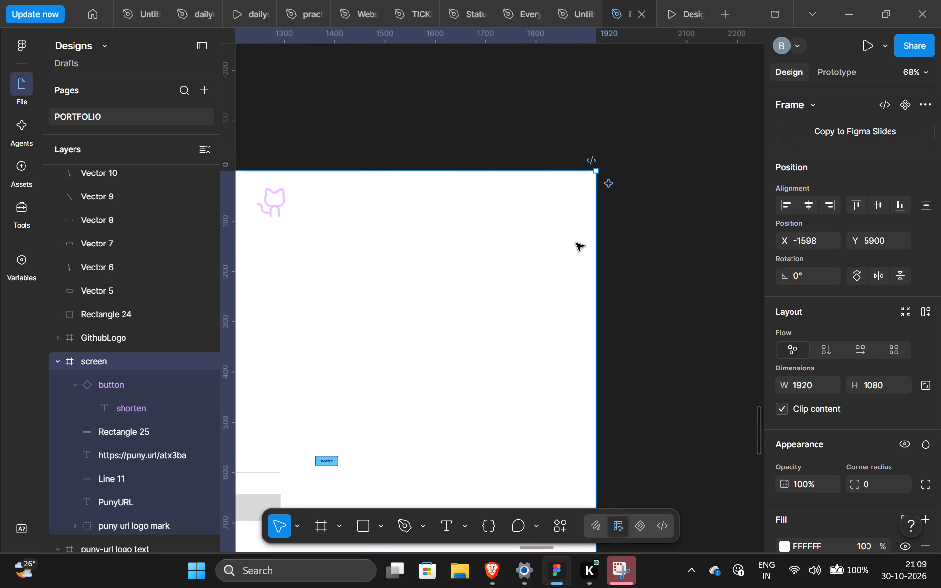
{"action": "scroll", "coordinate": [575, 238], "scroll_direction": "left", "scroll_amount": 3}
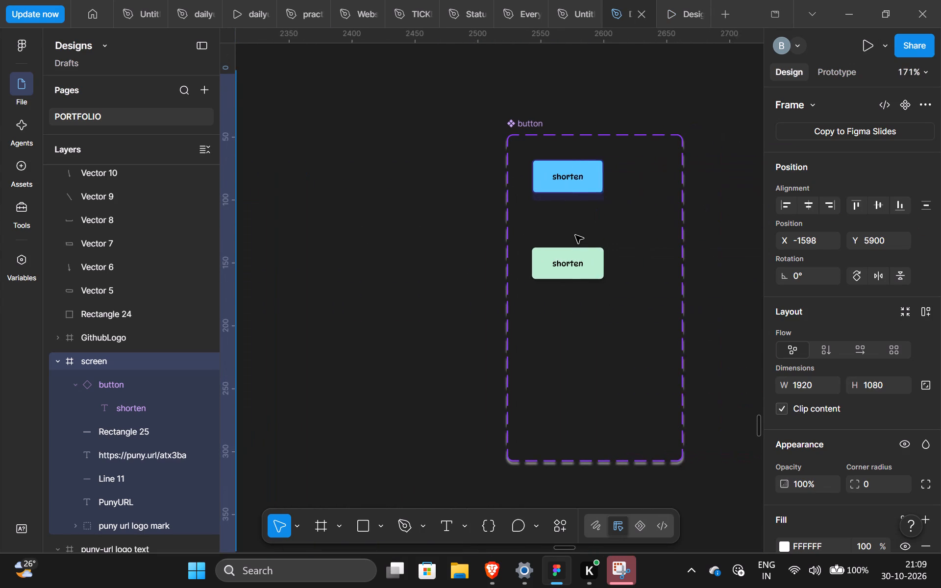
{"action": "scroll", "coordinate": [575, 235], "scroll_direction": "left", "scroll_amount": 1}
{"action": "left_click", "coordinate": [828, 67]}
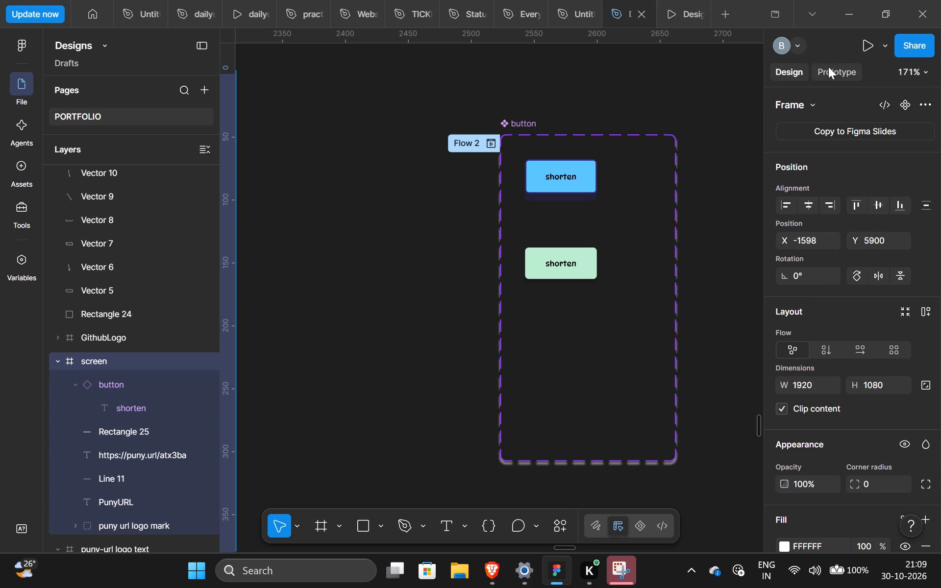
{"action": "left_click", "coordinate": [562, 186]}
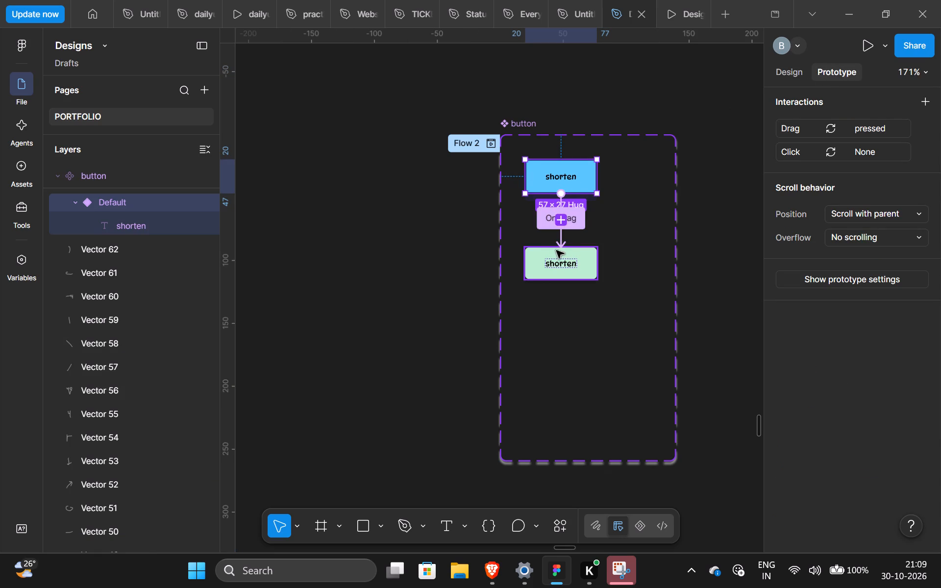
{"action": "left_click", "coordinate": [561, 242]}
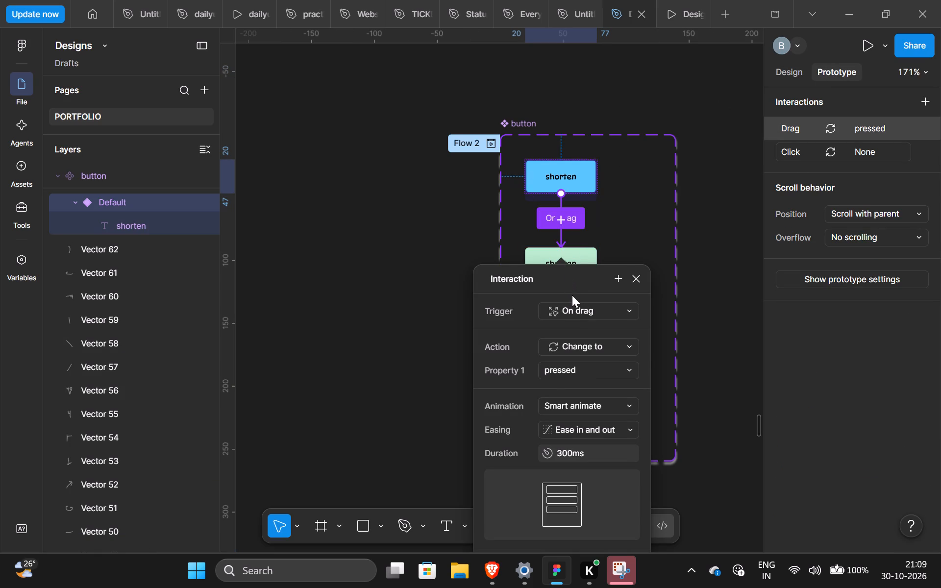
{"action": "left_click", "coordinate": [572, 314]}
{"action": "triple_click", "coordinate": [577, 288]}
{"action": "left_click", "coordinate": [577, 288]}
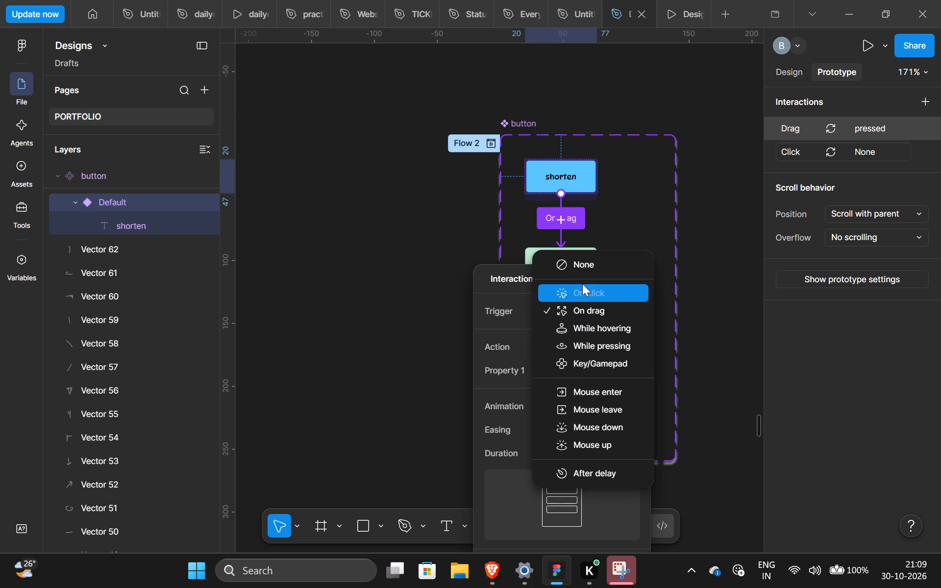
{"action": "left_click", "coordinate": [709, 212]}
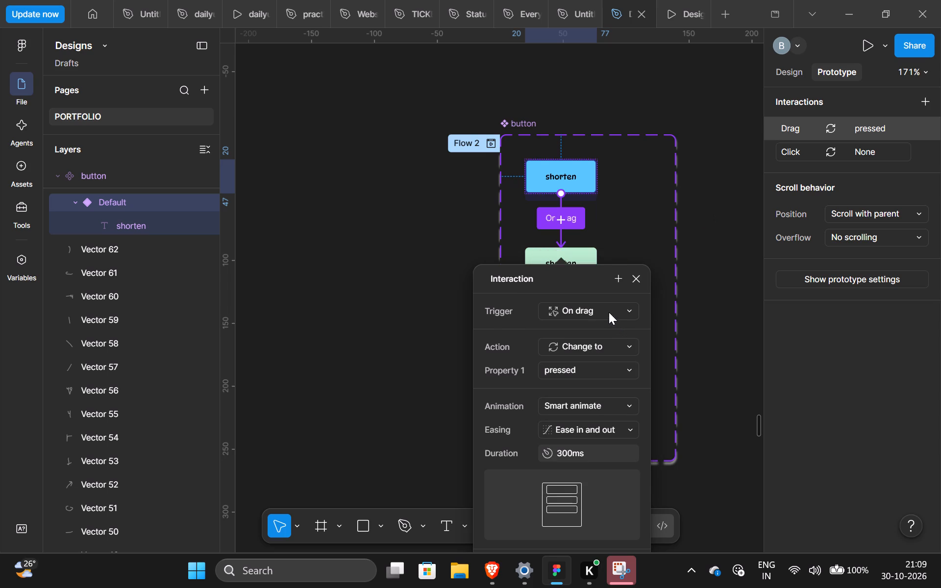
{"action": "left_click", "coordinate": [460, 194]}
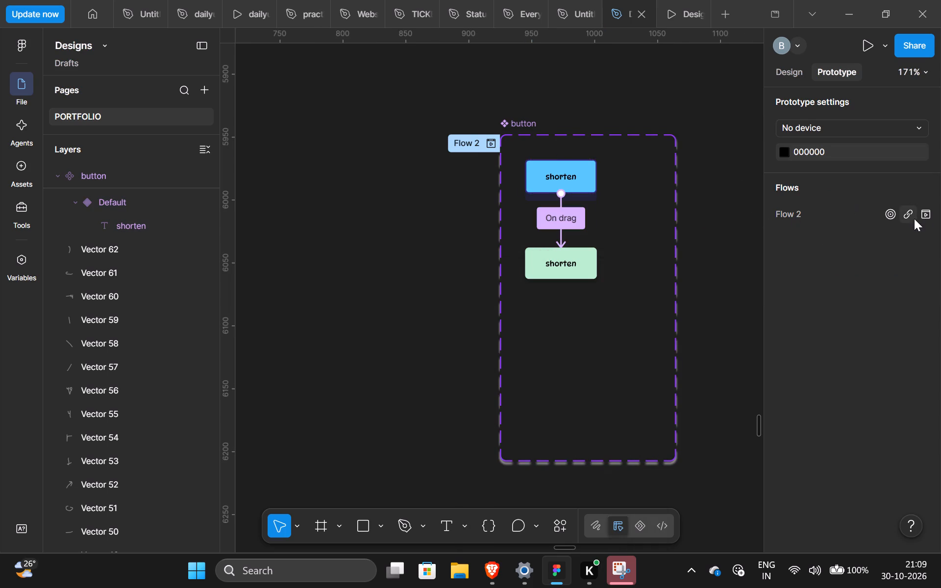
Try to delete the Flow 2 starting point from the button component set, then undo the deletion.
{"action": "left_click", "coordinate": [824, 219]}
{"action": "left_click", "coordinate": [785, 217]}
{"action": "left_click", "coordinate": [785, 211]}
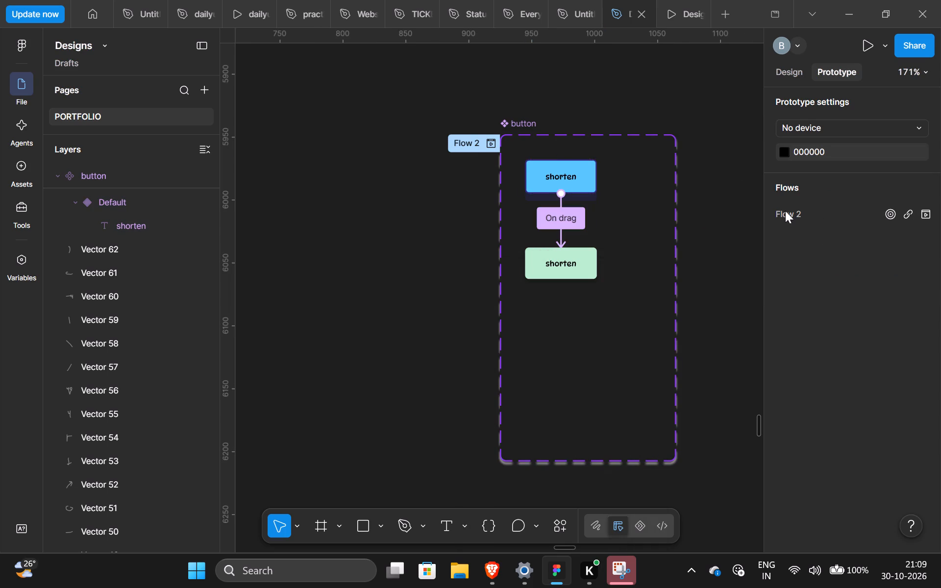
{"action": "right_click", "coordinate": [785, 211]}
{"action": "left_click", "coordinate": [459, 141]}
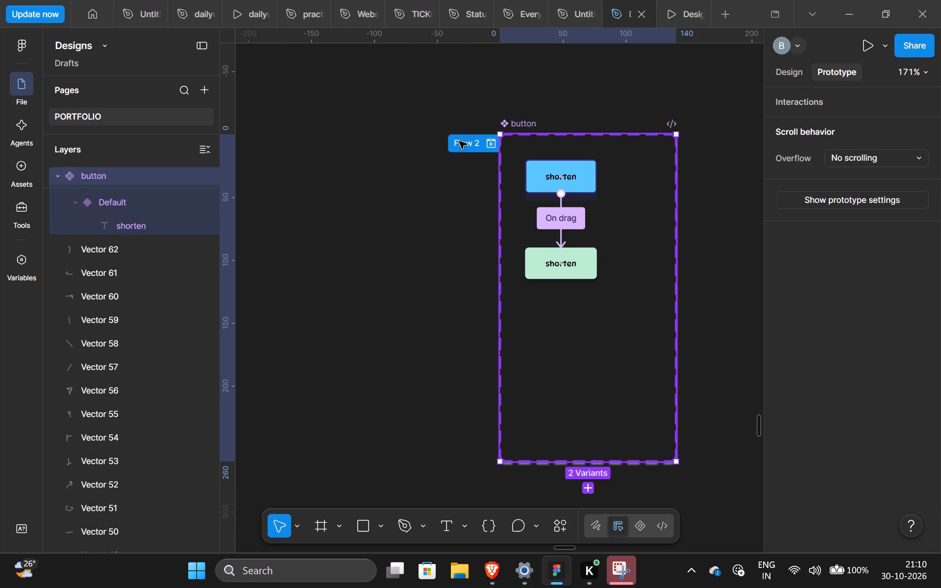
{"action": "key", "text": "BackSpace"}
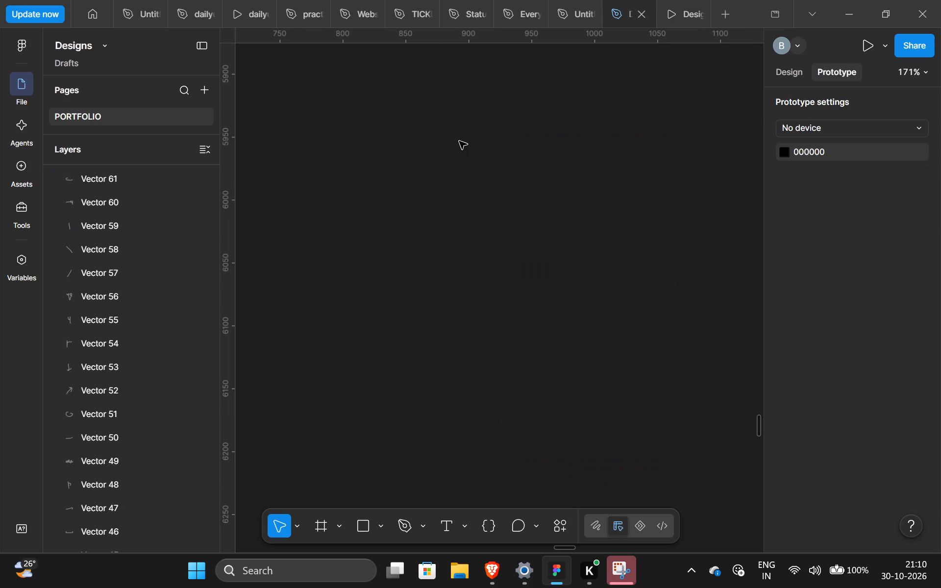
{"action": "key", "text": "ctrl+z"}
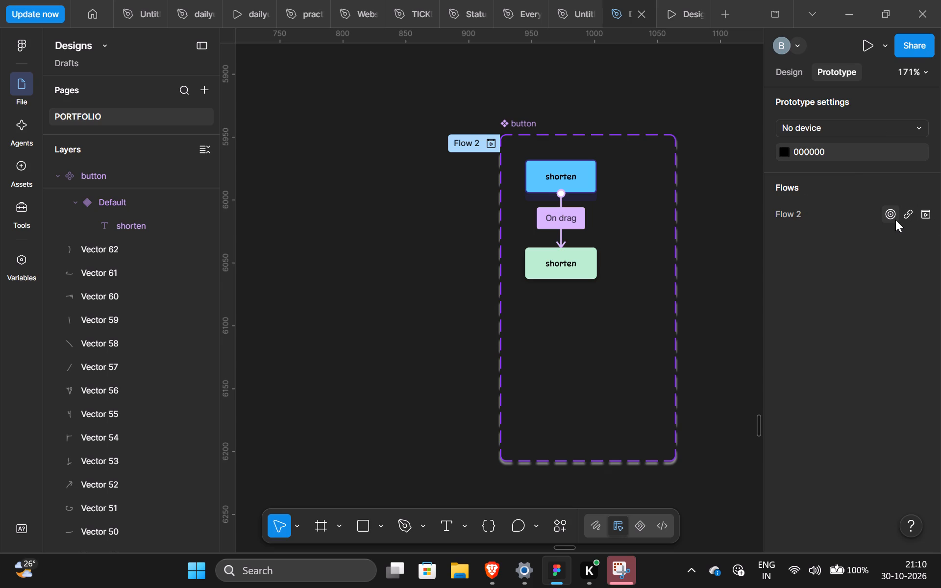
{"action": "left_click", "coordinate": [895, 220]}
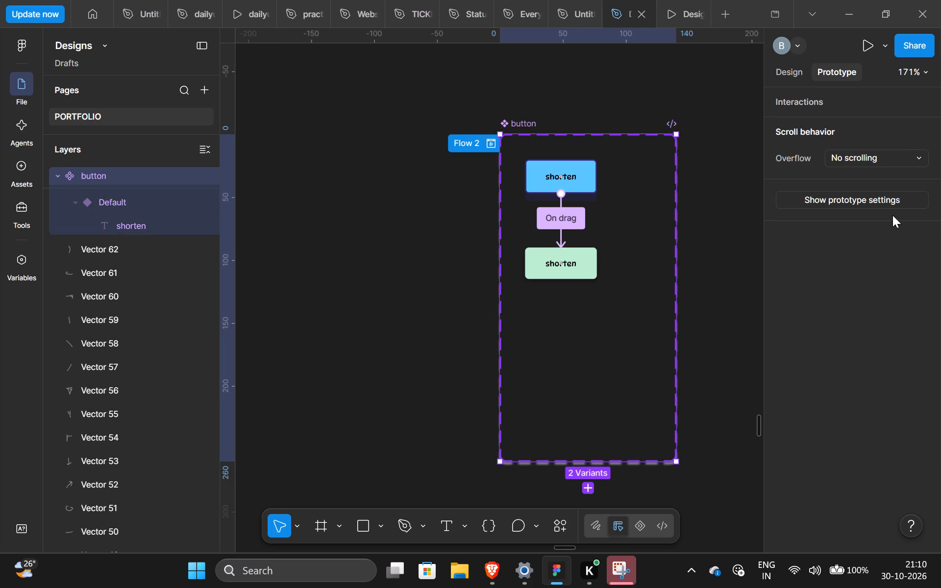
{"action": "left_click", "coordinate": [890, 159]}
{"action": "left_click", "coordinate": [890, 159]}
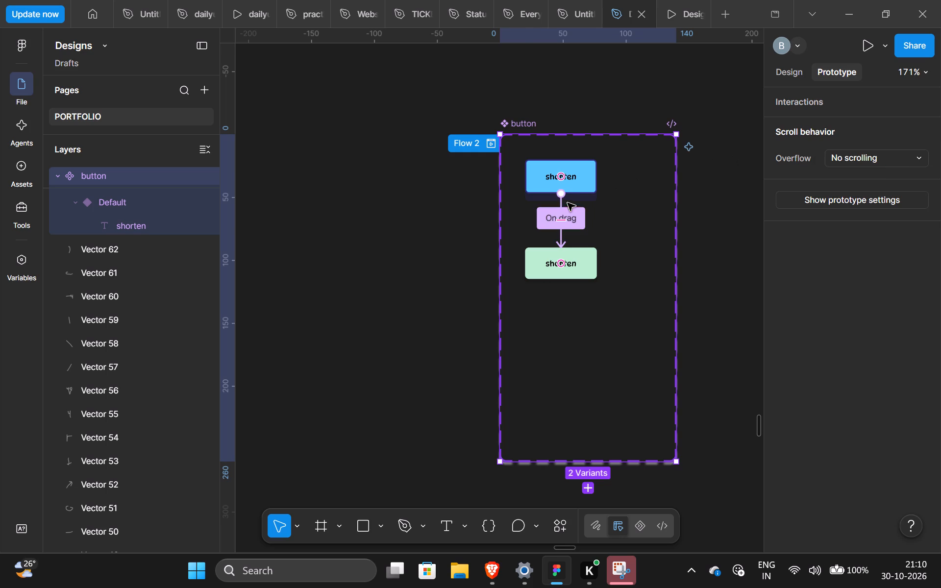
Remove both the Click and the Drag interactions from the Default variant of the shorten button.
{"action": "left_click", "coordinate": [562, 199]}
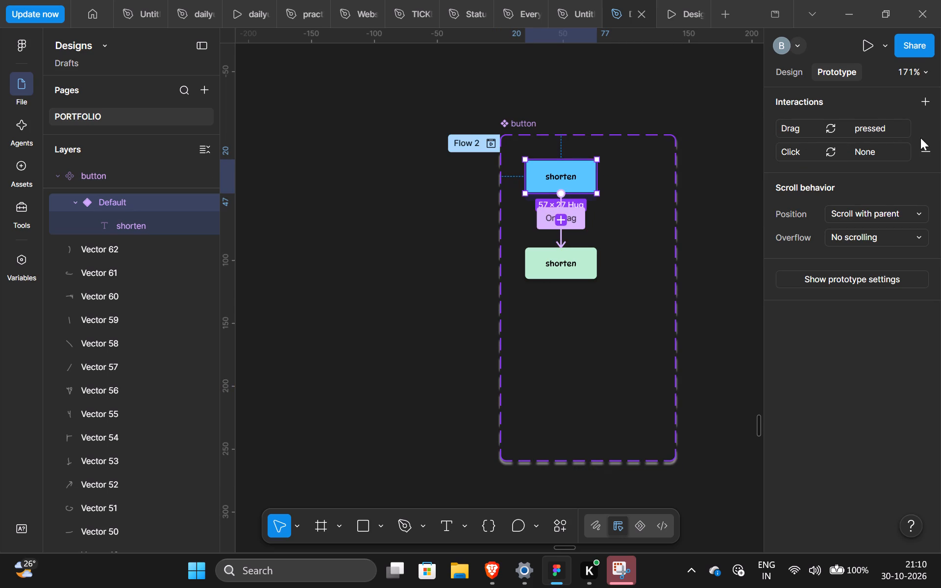
{"action": "left_click", "coordinate": [924, 147]}
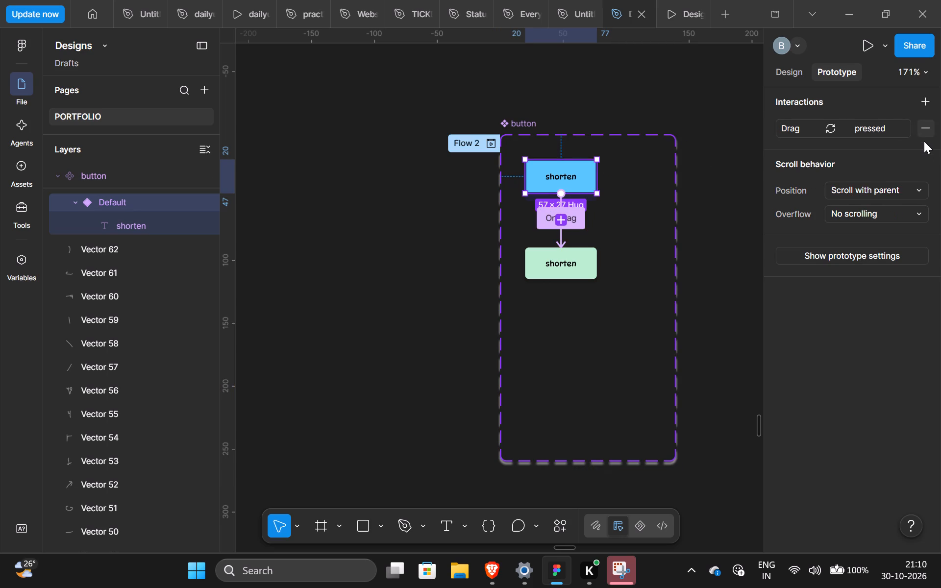
{"action": "left_click", "coordinate": [920, 126]}
Link the Default variant to the pressed variant with an On click, Change to interaction using Smart animate and Slow easing at 600ms.
{"action": "left_click_drag", "start_coordinate": [559, 191], "coordinate": [559, 202]}
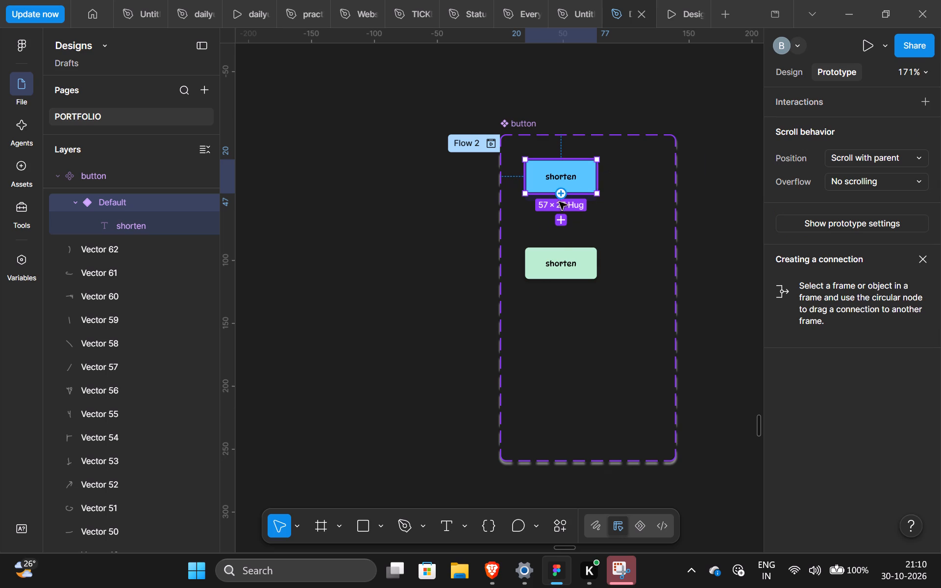
{"action": "left_click_drag", "start_coordinate": [559, 202], "coordinate": [550, 255]}
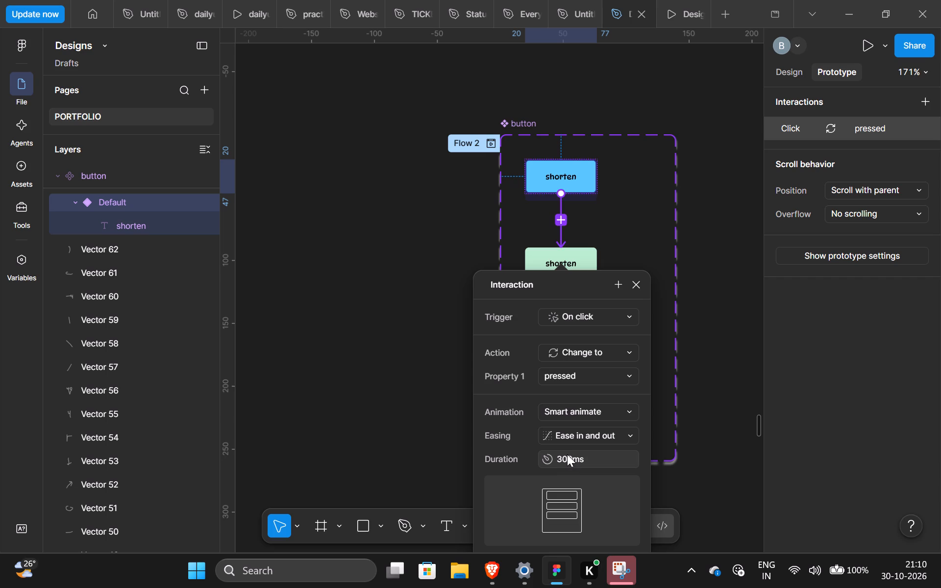
{"action": "left_click", "coordinate": [605, 430]}
{"action": "scroll", "coordinate": [610, 435], "scroll_direction": "down", "scroll_amount": 3}
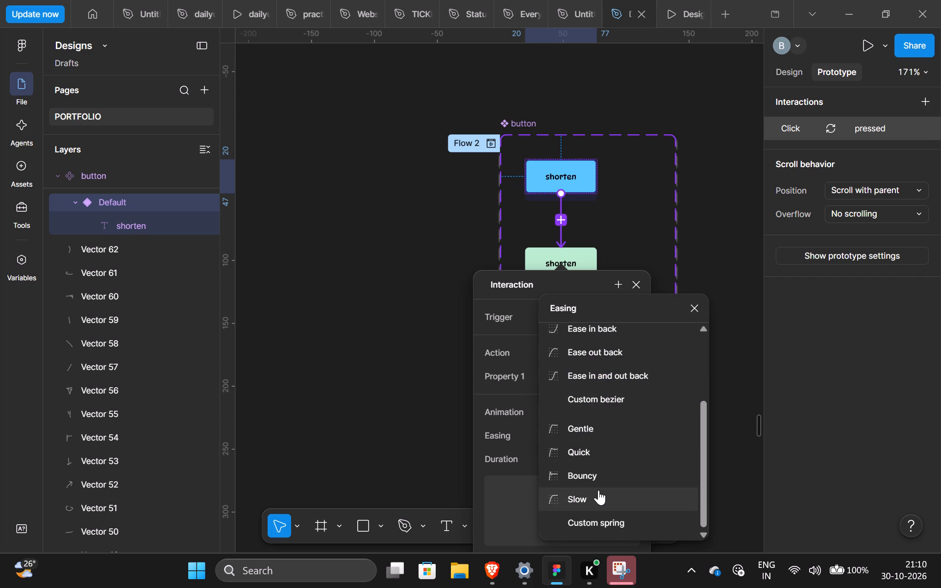
{"action": "left_click", "coordinate": [598, 490]}
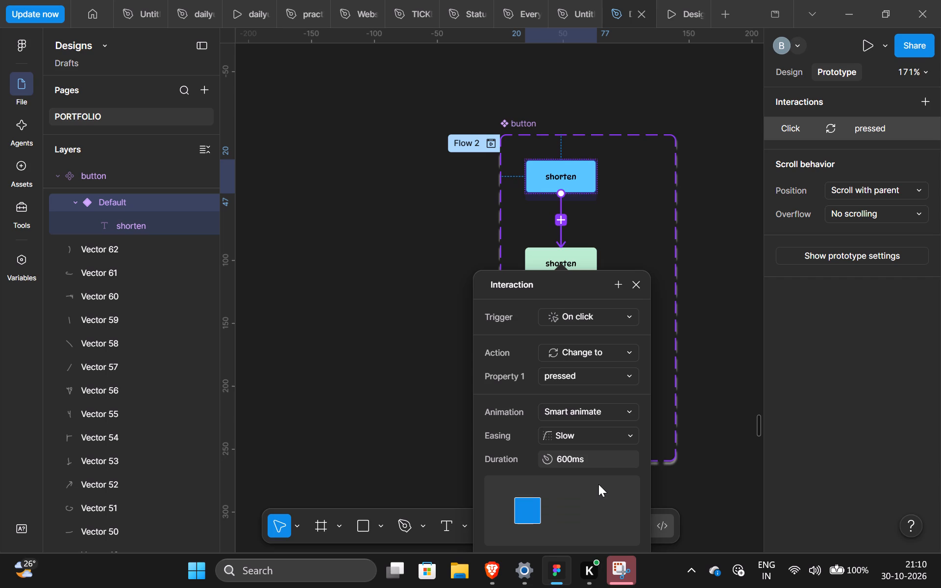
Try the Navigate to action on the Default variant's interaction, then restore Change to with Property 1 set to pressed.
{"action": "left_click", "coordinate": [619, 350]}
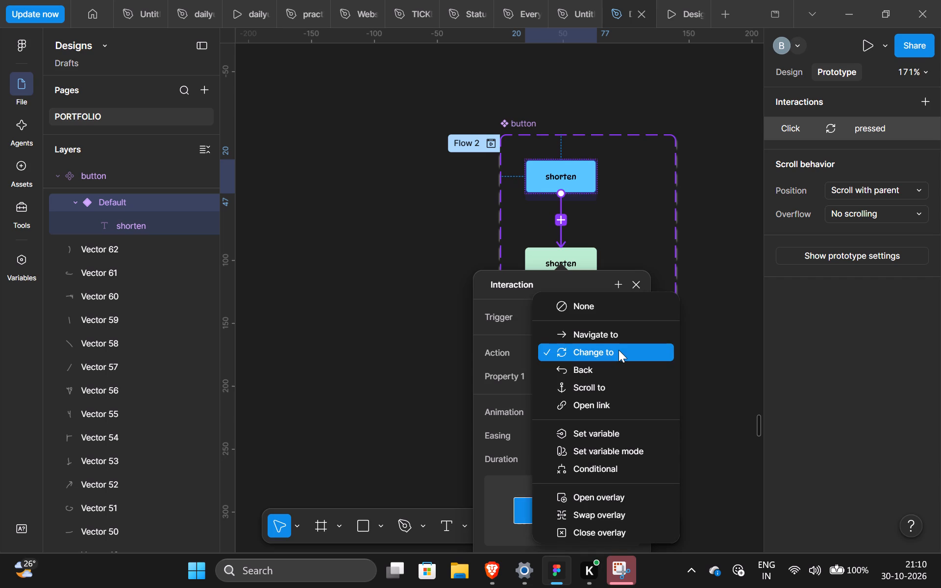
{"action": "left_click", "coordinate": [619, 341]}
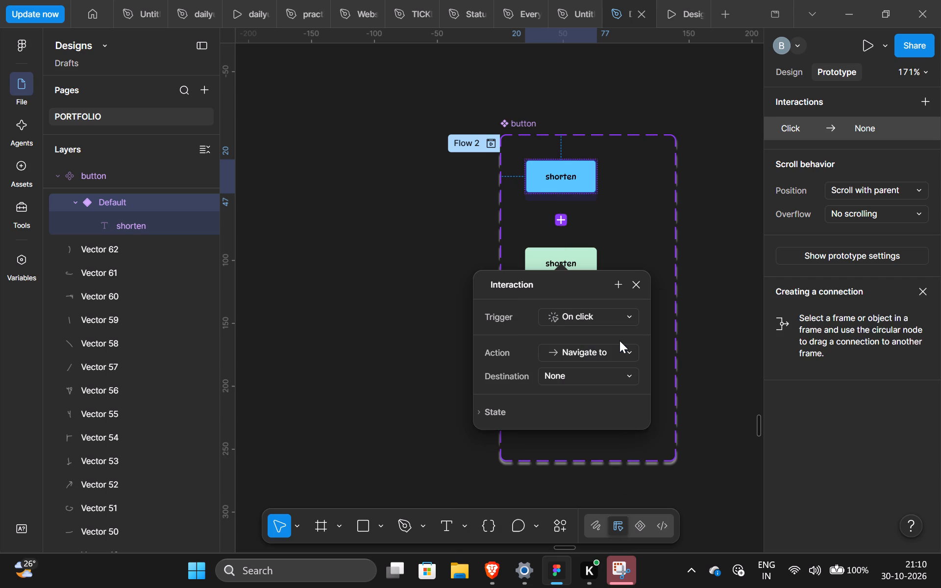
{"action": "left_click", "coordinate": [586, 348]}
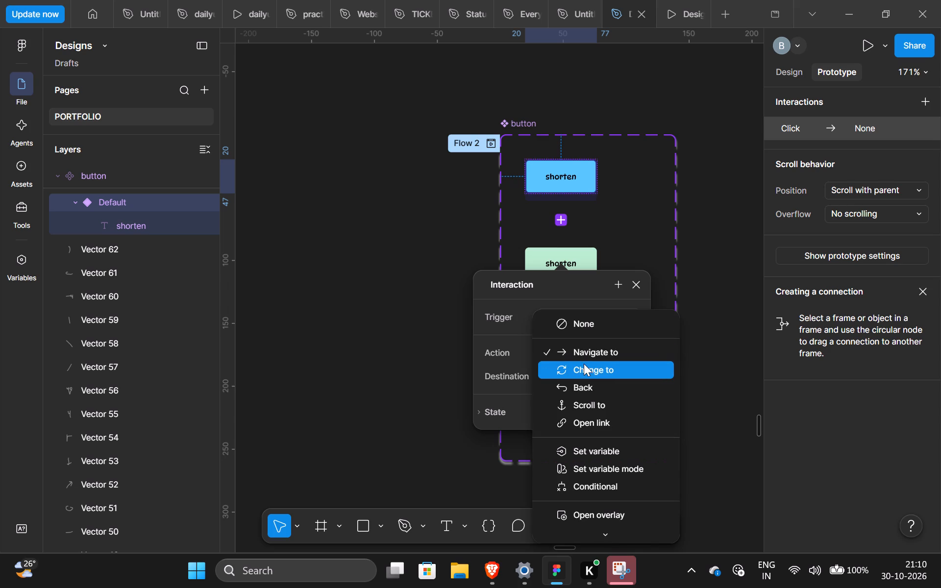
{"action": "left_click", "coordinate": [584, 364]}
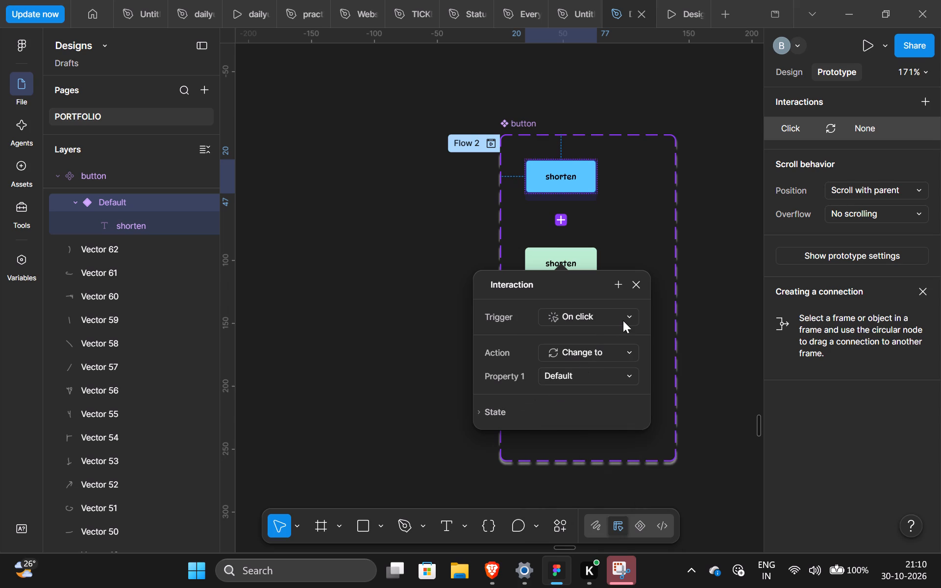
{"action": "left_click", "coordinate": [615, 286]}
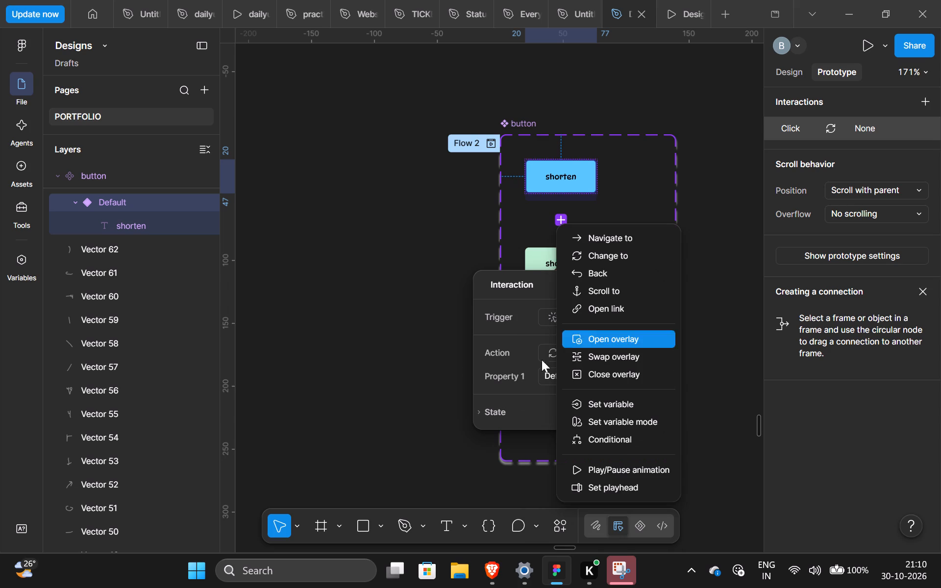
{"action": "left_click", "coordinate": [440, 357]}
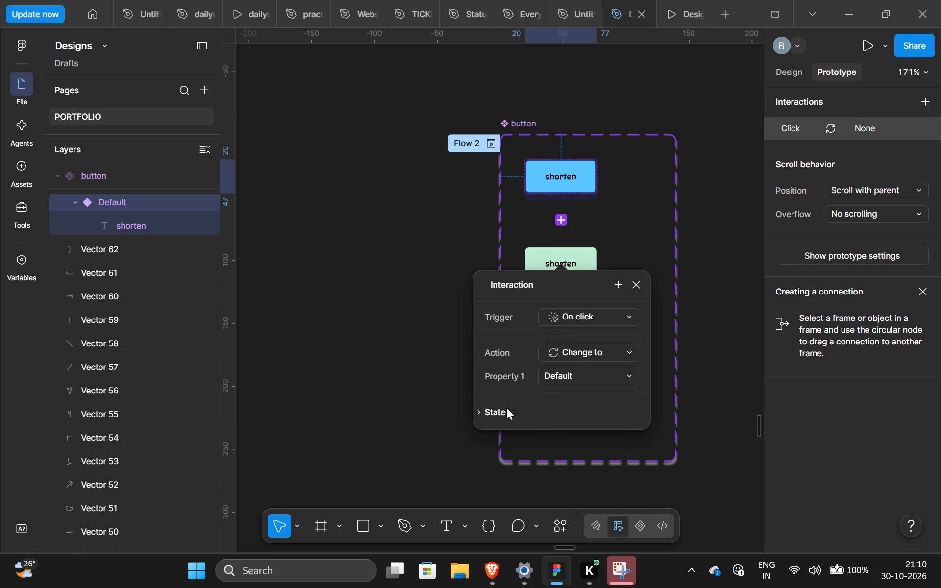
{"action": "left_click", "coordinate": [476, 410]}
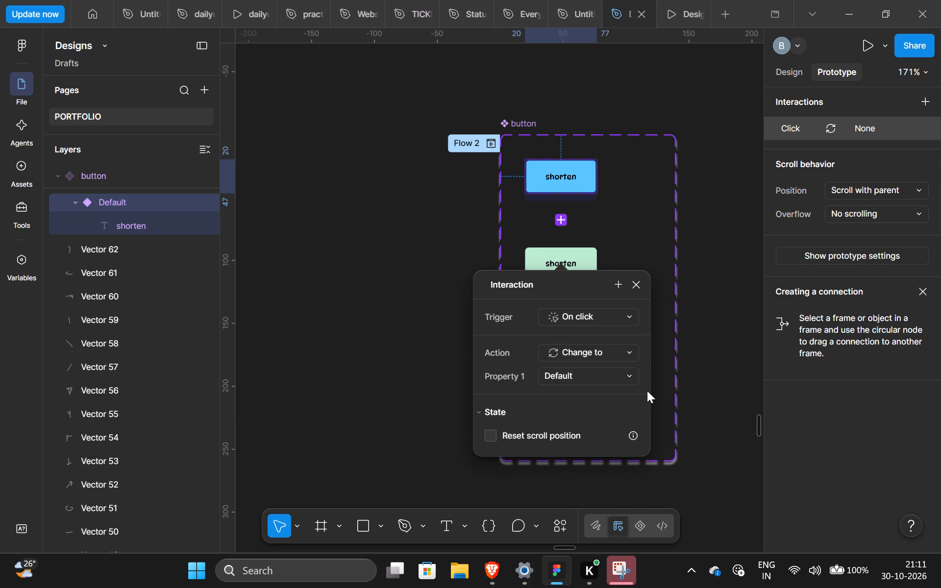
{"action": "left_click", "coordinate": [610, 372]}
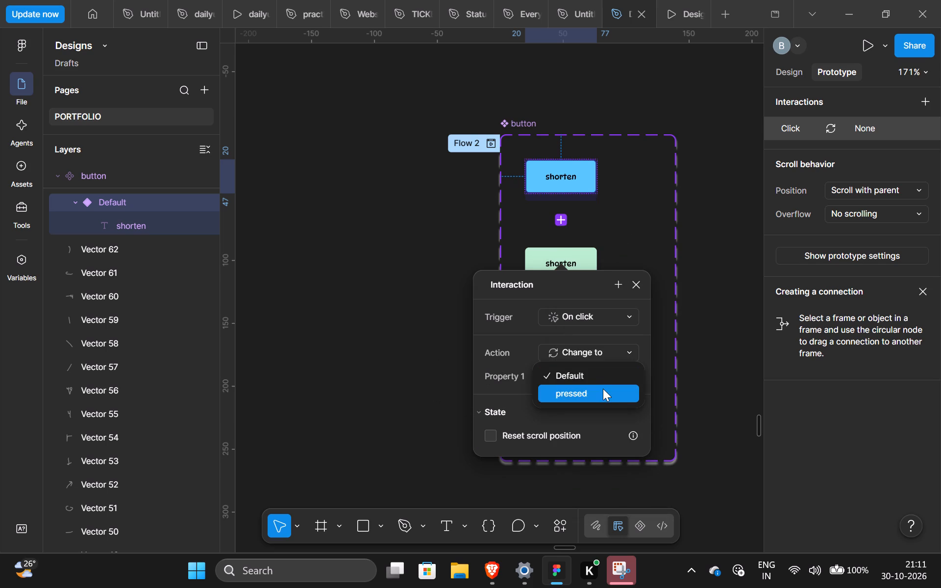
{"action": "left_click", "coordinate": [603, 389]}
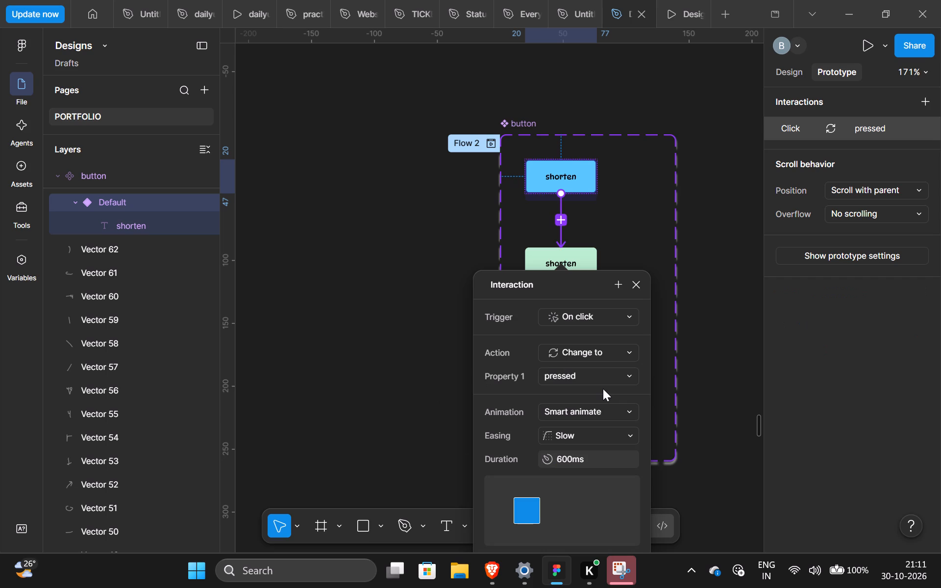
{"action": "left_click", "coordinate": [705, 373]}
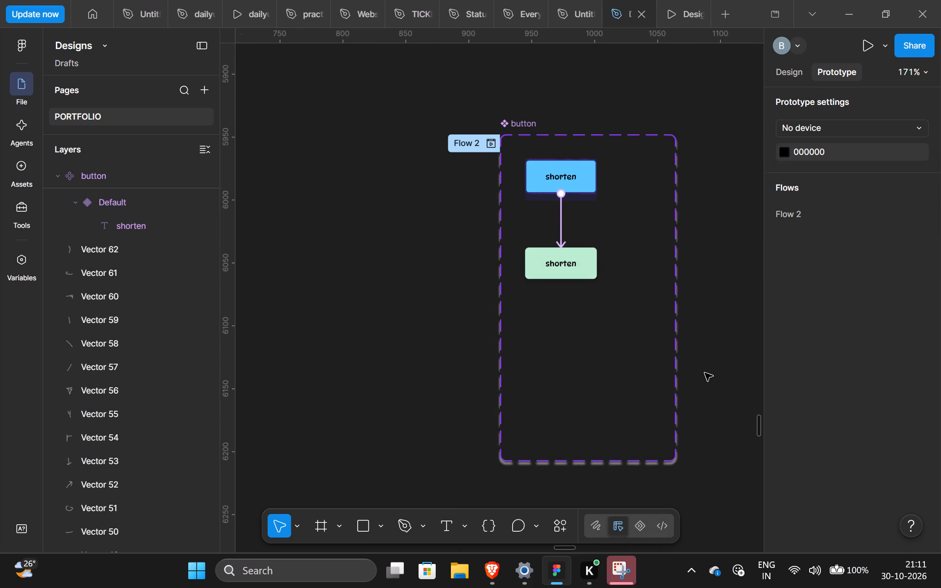
Link the green pressed variant back to Default with a Mouse leave, Change to interaction using Smart animate, Slow easing, 600ms.
{"action": "left_click_drag", "start_coordinate": [595, 265], "coordinate": [597, 236]}
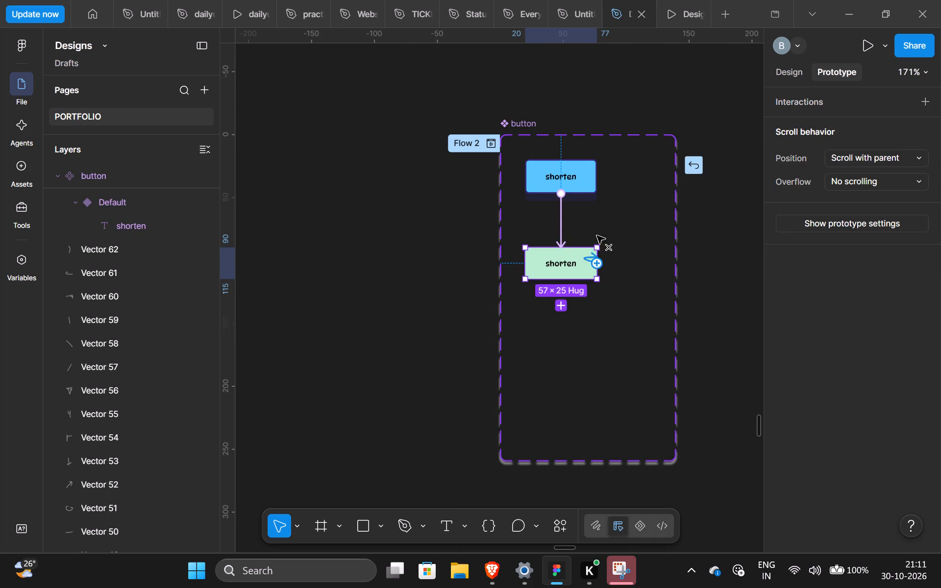
{"action": "left_click_drag", "start_coordinate": [597, 236], "coordinate": [587, 184]}
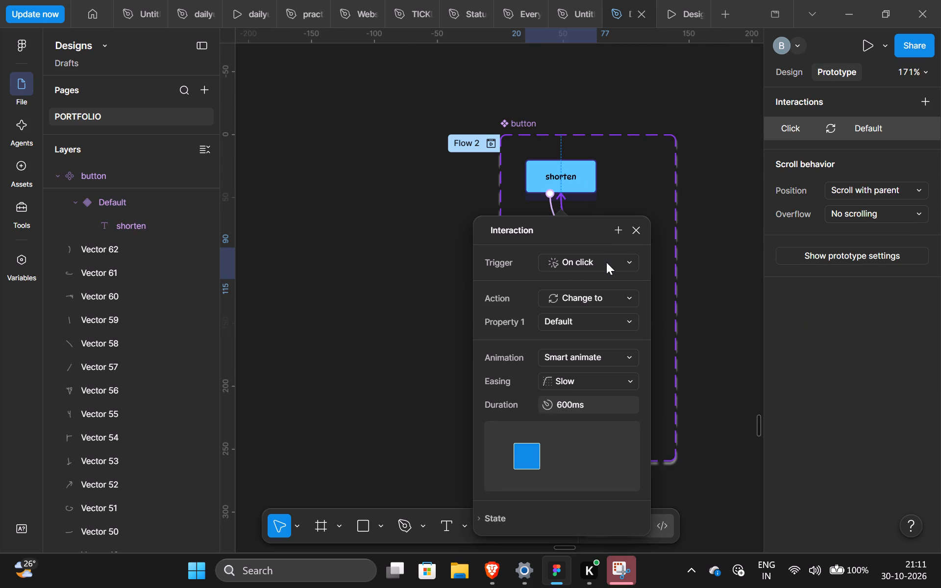
{"action": "left_click", "coordinate": [606, 262]}
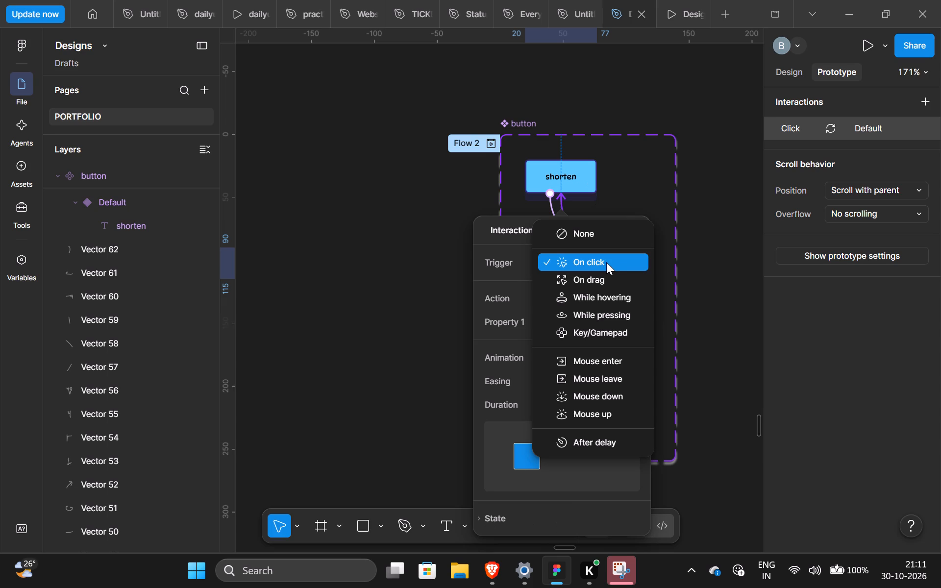
{"action": "left_click", "coordinate": [619, 378]}
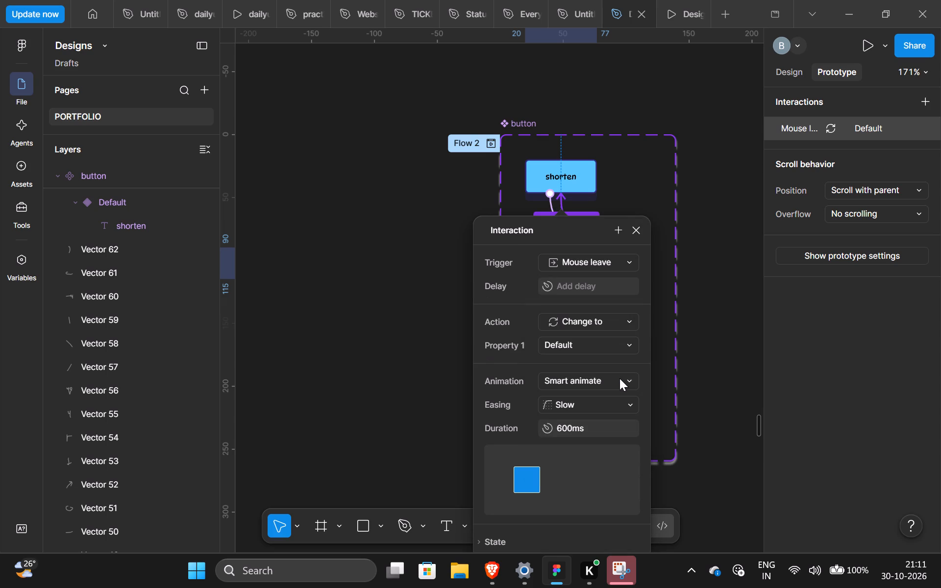
{"action": "left_click", "coordinate": [423, 315]}
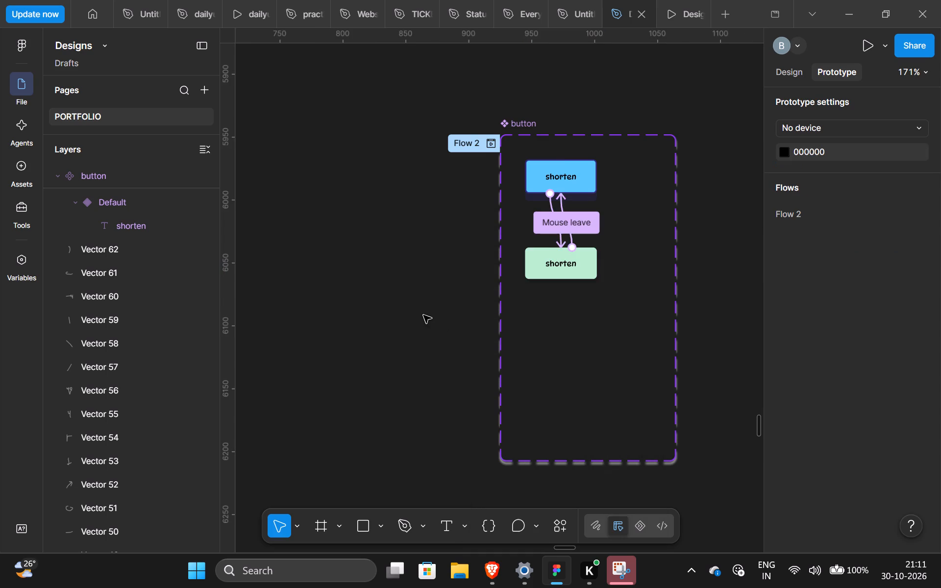
Move the shorten button instance on the screen frame beside the URL line, at about X 1372, Y 580.
{"action": "scroll", "coordinate": [423, 313], "scroll_direction": "right", "scroll_amount": 6}
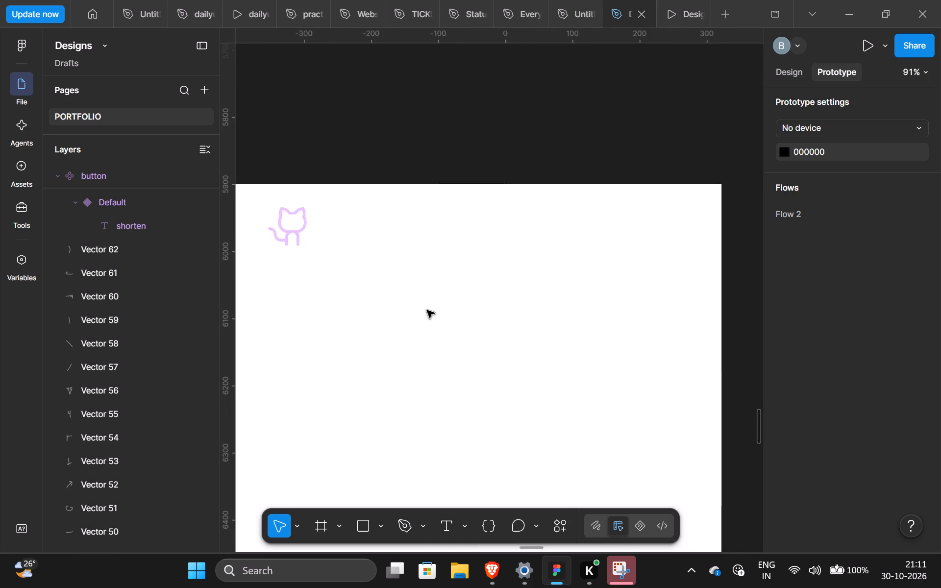
{"action": "scroll", "coordinate": [427, 310], "scroll_direction": "right", "scroll_amount": 3}
{"action": "scroll", "coordinate": [428, 309], "scroll_direction": "left", "scroll_amount": 3}
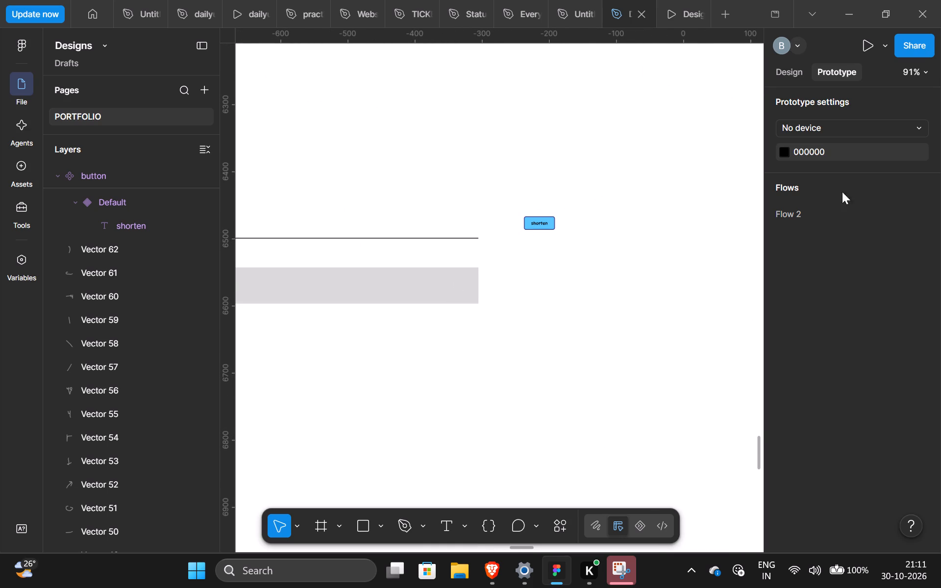
{"action": "left_click", "coordinate": [798, 67]}
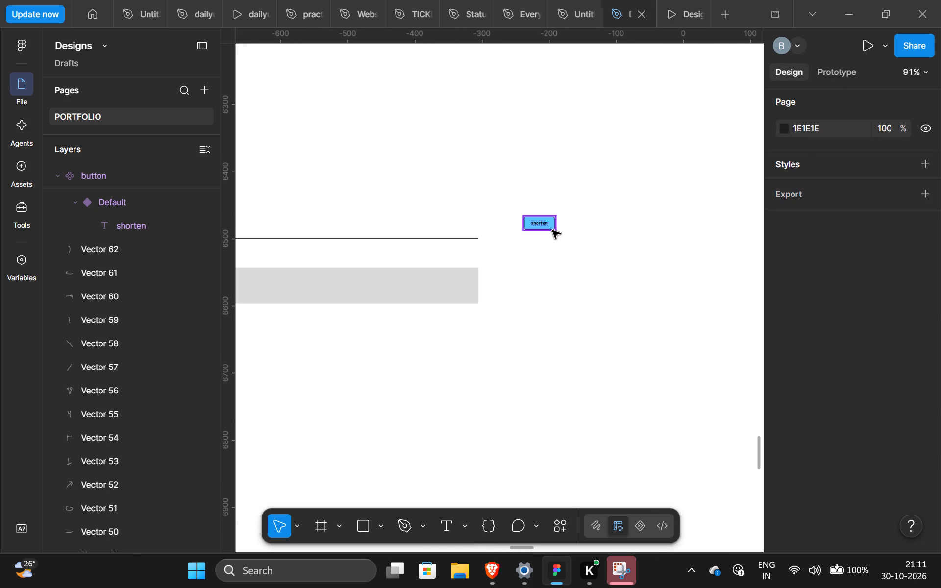
{"action": "left_click_drag", "start_coordinate": [552, 230], "coordinate": [522, 246]}
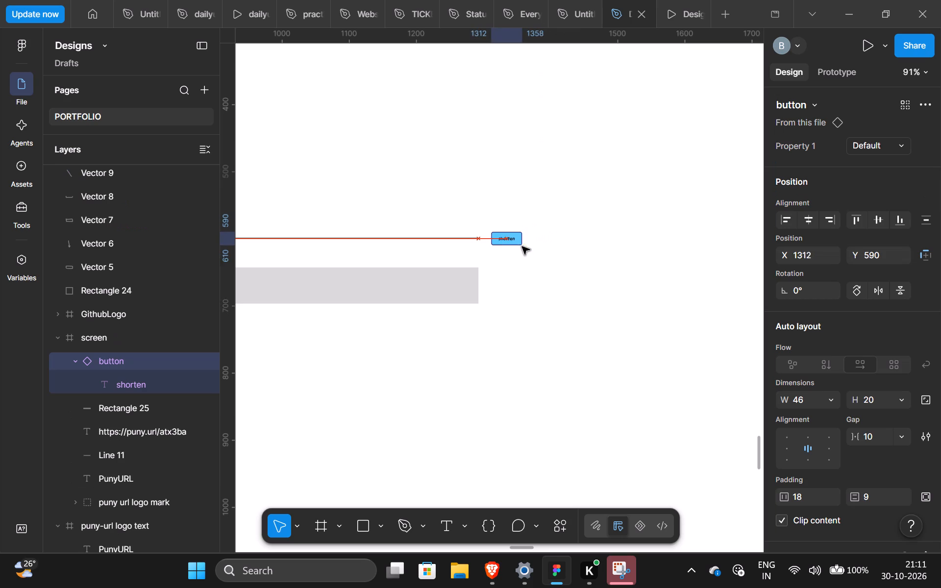
{"action": "left_click_drag", "start_coordinate": [522, 246], "coordinate": [560, 242]}
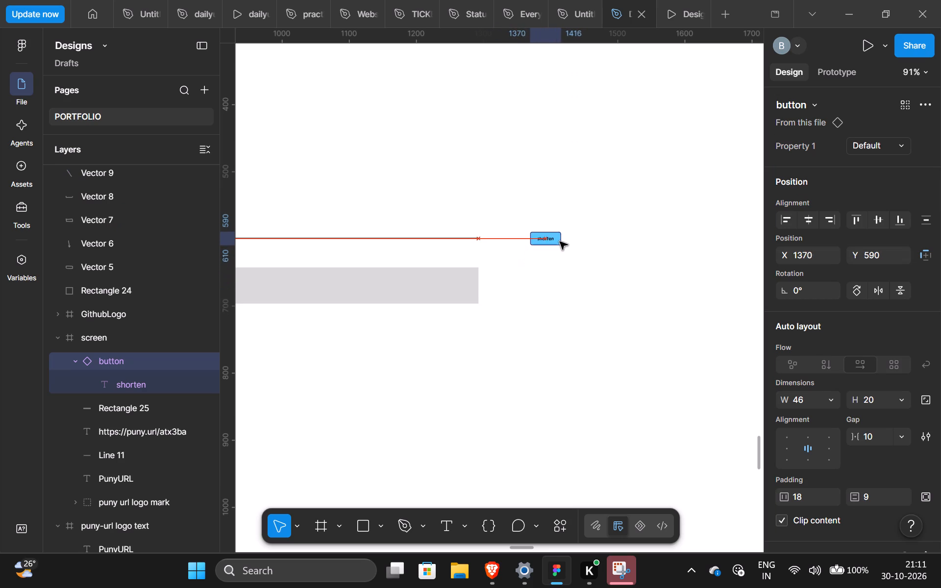
{"action": "left_click_drag", "start_coordinate": [560, 242], "coordinate": [560, 241]}
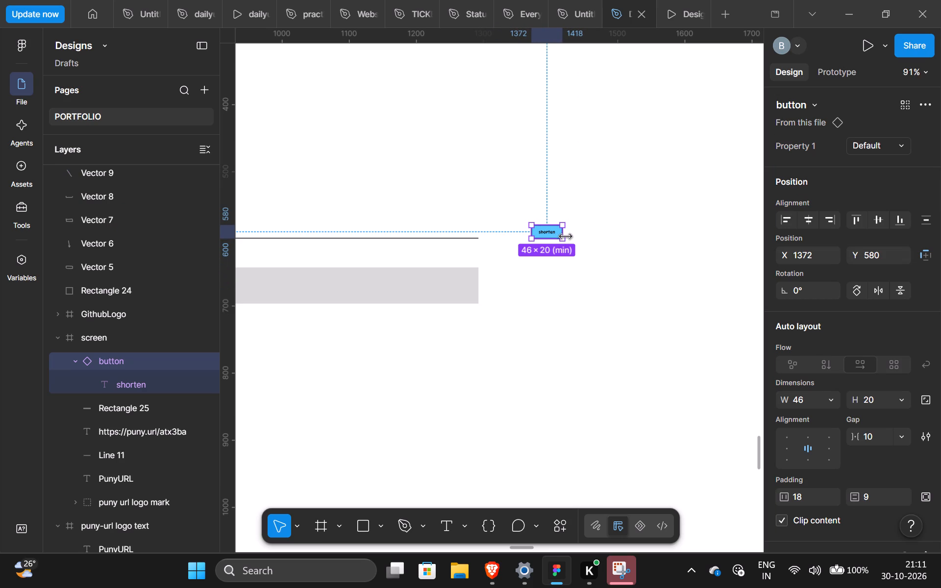
Enlarge the shorten button instance on the screen frame to about 87 × 38.
{"action": "scroll", "coordinate": [563, 238], "scroll_direction": "right", "scroll_amount": 1}
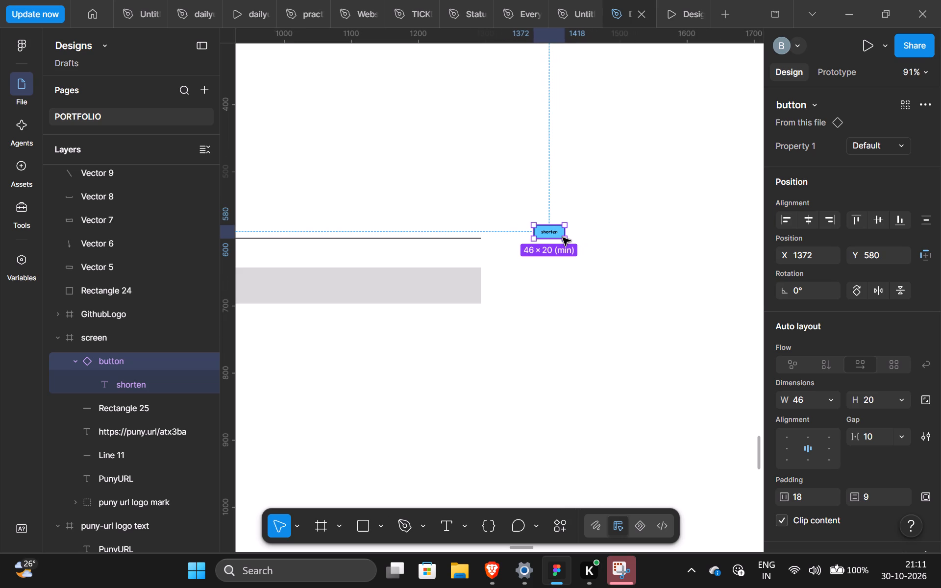
{"action": "scroll", "coordinate": [563, 238], "scroll_direction": "right", "scroll_amount": 1}
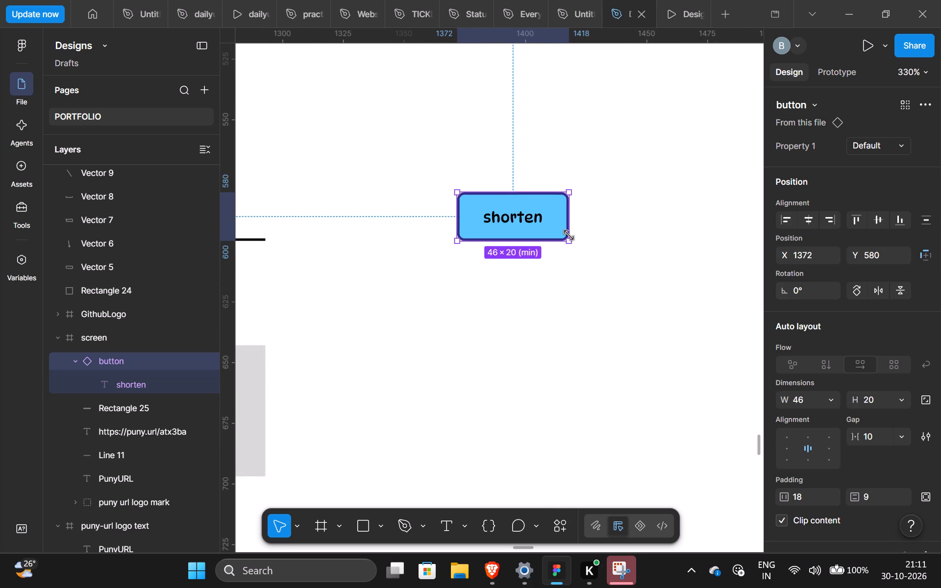
{"action": "left_click_drag", "start_coordinate": [567, 242], "coordinate": [578, 270], "text": "shift"}
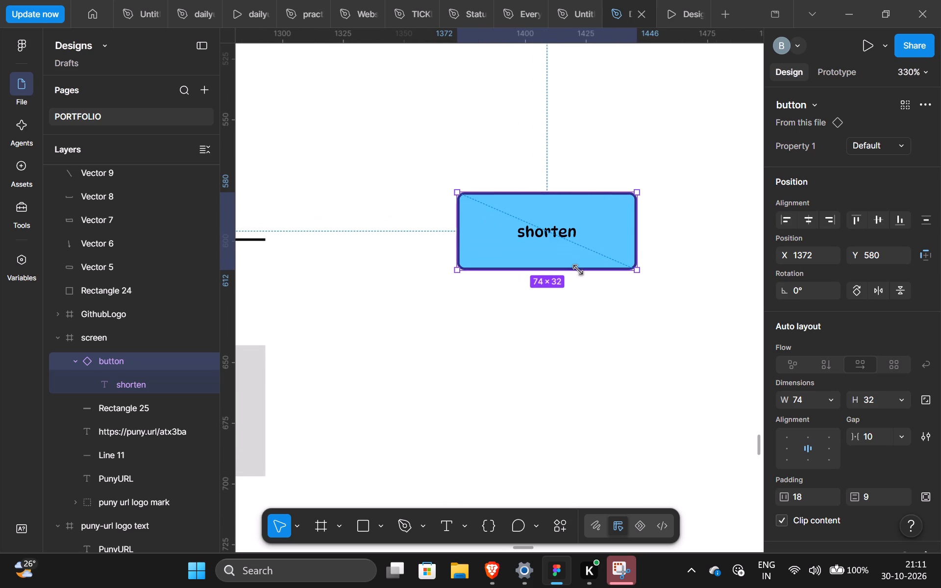
{"action": "left_click_drag", "start_coordinate": [578, 270], "coordinate": [588, 285], "text": "shift"}
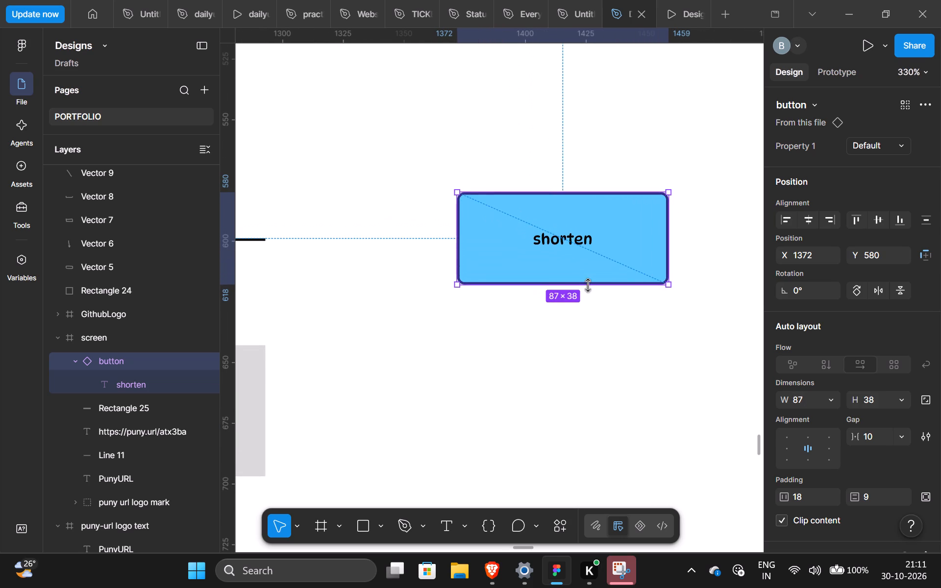
Set the font size of the button instance's shorten label to 8.
{"action": "triple_click", "coordinate": [569, 238]}
{"action": "double_click", "coordinate": [569, 238]}
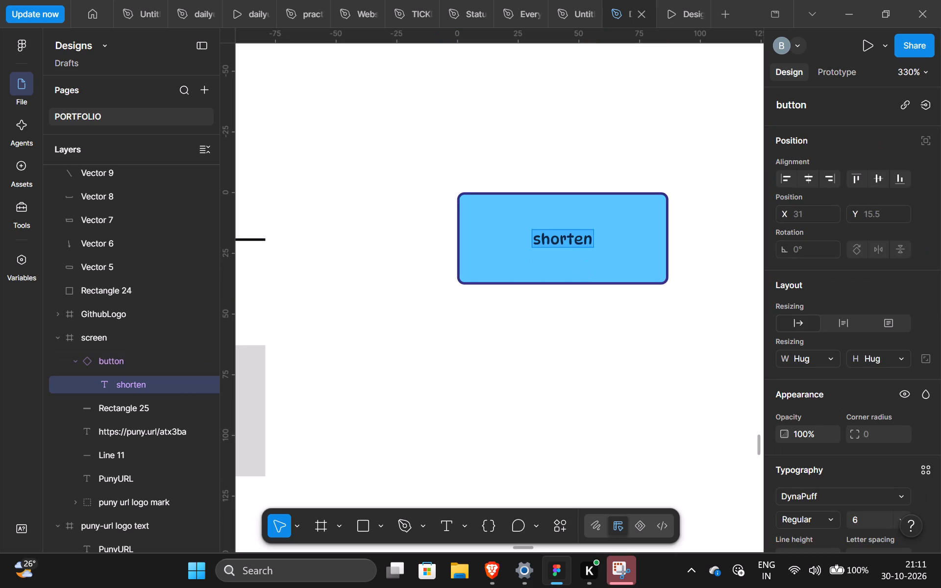
{"action": "scroll", "coordinate": [844, 399], "scroll_direction": "down", "scroll_amount": 2}
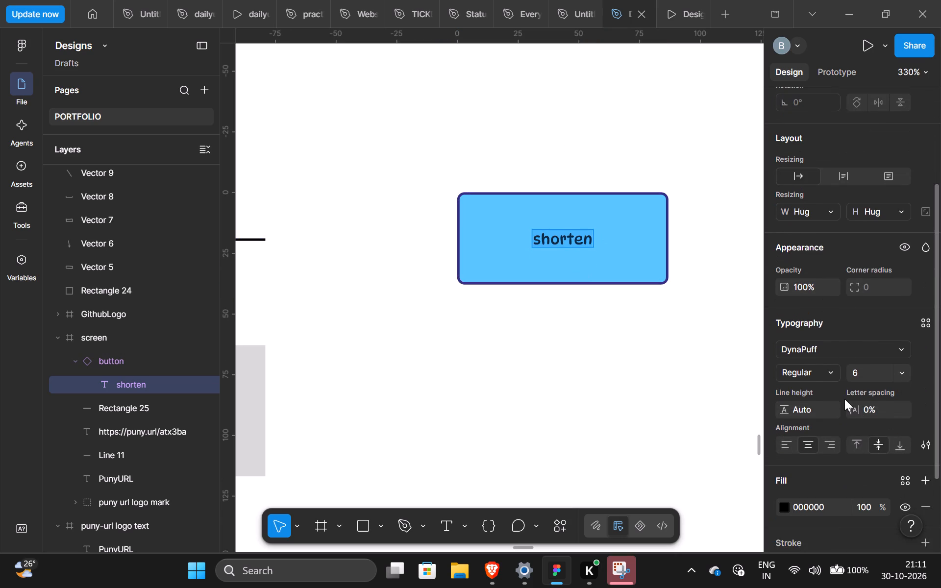
{"action": "left_click", "coordinate": [868, 370]}
{"action": "key", "text": "BackSpace"}
{"action": "key", "text": "8"}
{"action": "key", "text": "Return"}
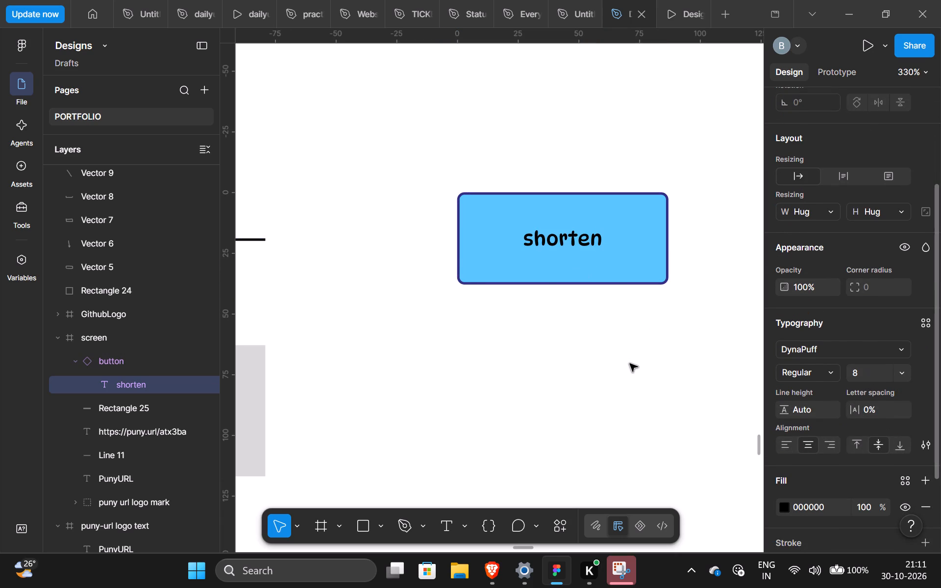
{"action": "left_click", "coordinate": [630, 364]}
{"action": "left_click", "coordinate": [632, 359]}
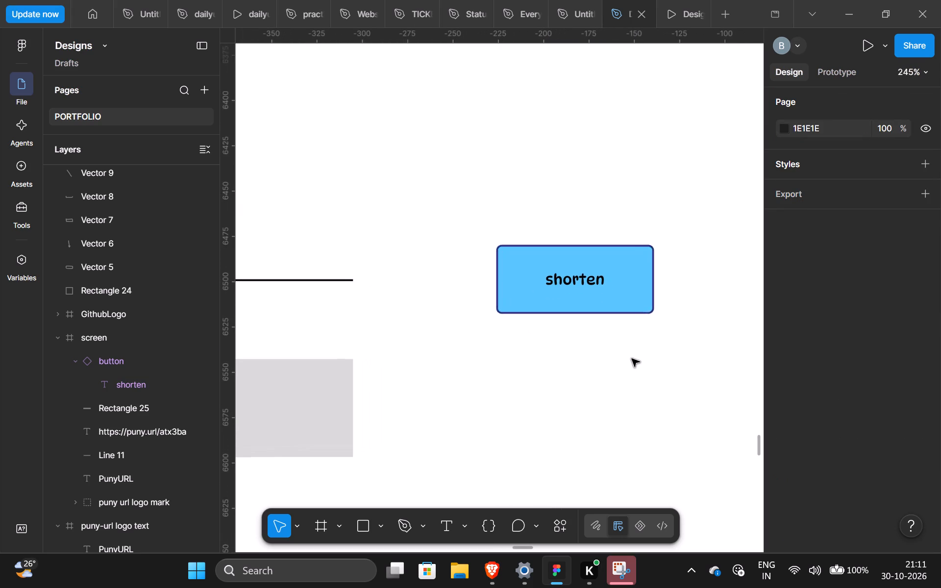
Preview the screen frame as a prototype and test the shorten button's press and mouse-leave transitions repeatedly.
{"action": "scroll", "coordinate": [632, 346], "scroll_direction": "up", "scroll_amount": 1}
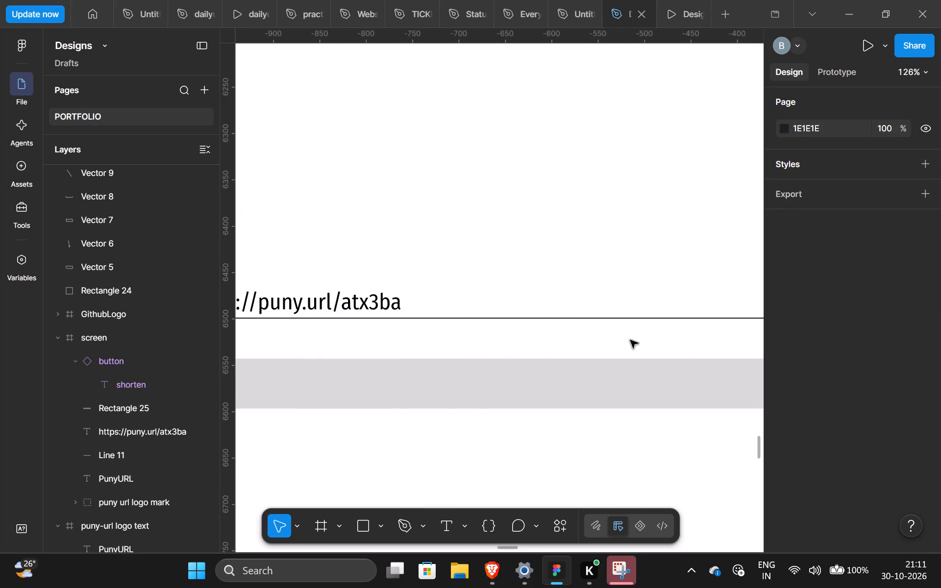
{"action": "scroll", "coordinate": [630, 340], "scroll_direction": "up", "scroll_amount": 1}
{"action": "scroll", "coordinate": [620, 328], "scroll_direction": "right", "scroll_amount": 1}
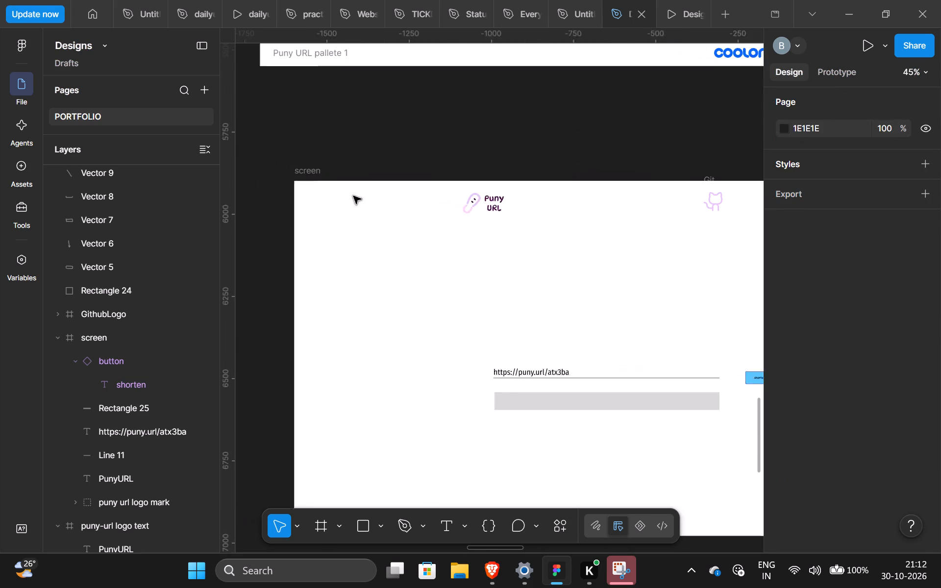
{"action": "scroll", "coordinate": [353, 196], "scroll_direction": "right", "scroll_amount": 1}
{"action": "left_click", "coordinate": [324, 177]}
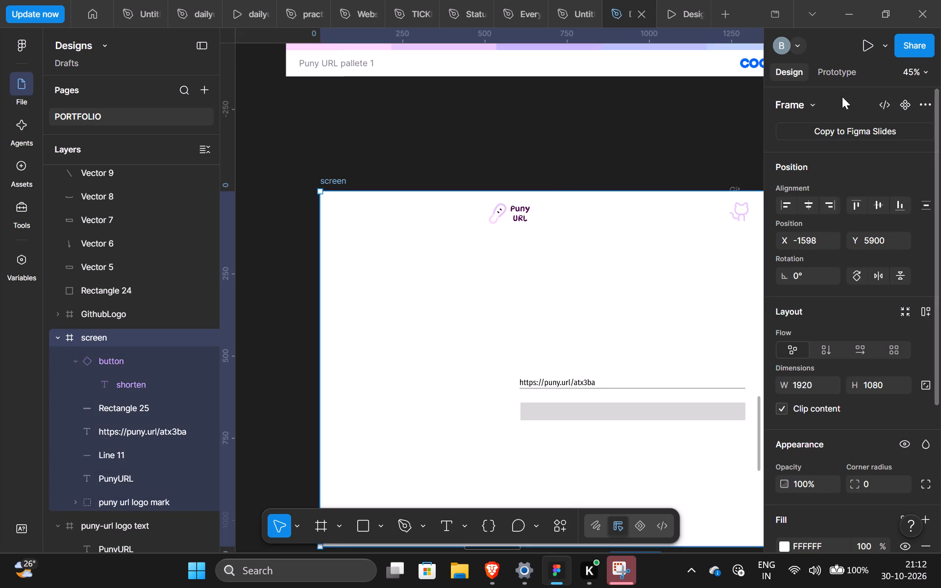
{"action": "left_click", "coordinate": [864, 42]}
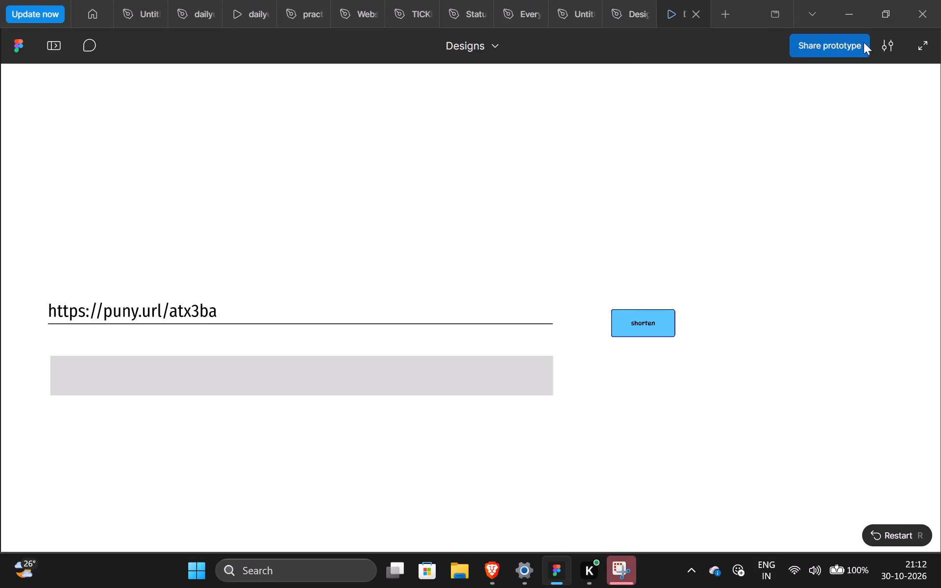
{"action": "left_click", "coordinate": [648, 328]}
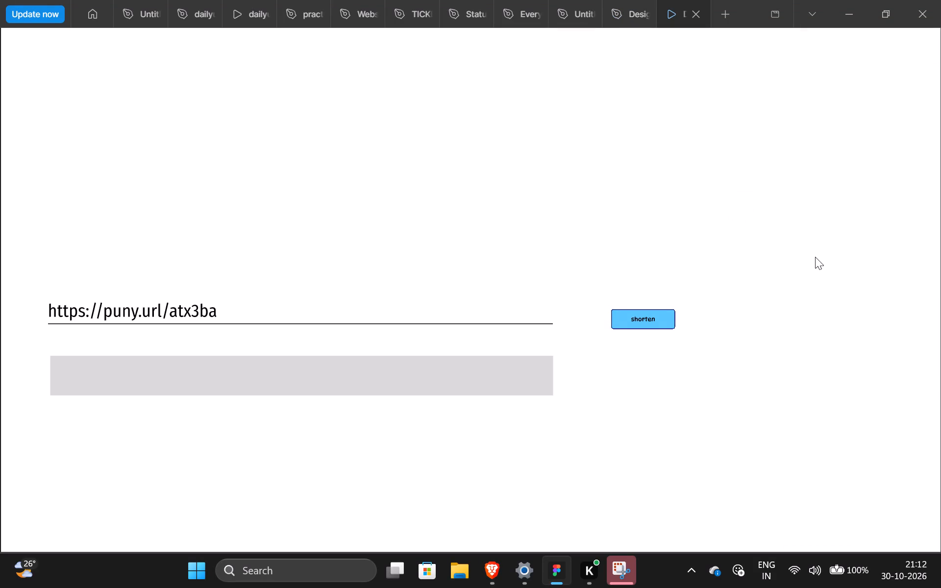
{"action": "left_click", "coordinate": [662, 321]}
{"action": "left_click", "coordinate": [651, 325]}
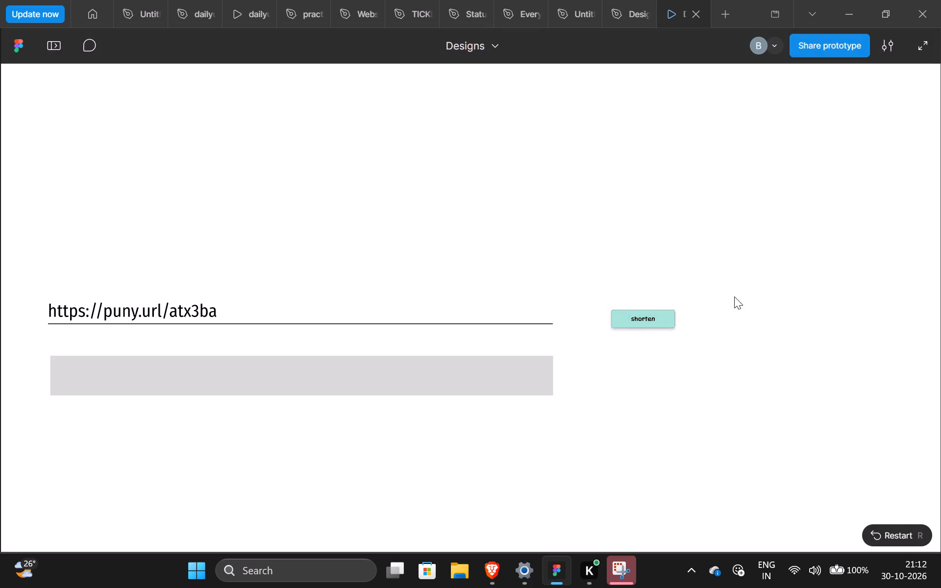
{"action": "left_click", "coordinate": [635, 322]}
{"action": "left_click", "coordinate": [657, 326]}
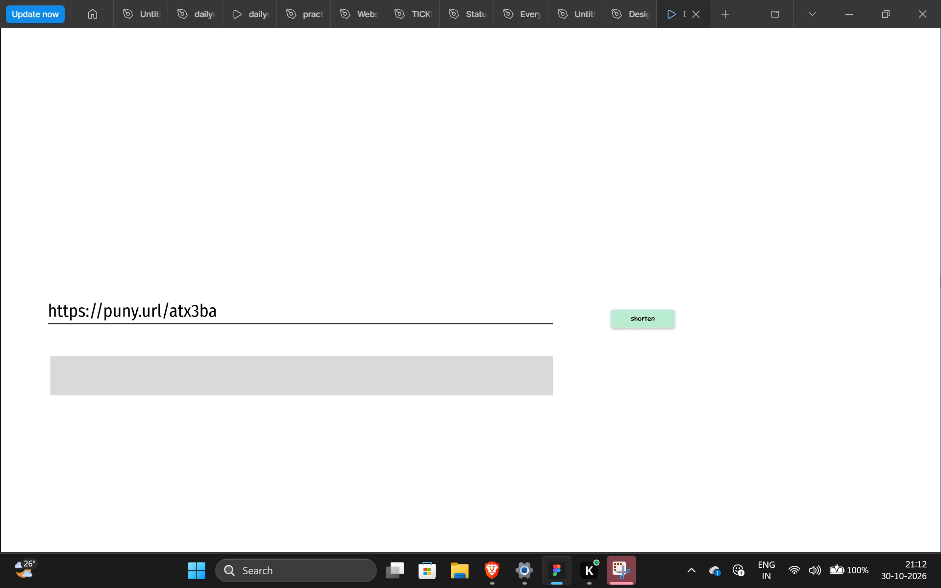
{"action": "left_click", "coordinate": [659, 323]}
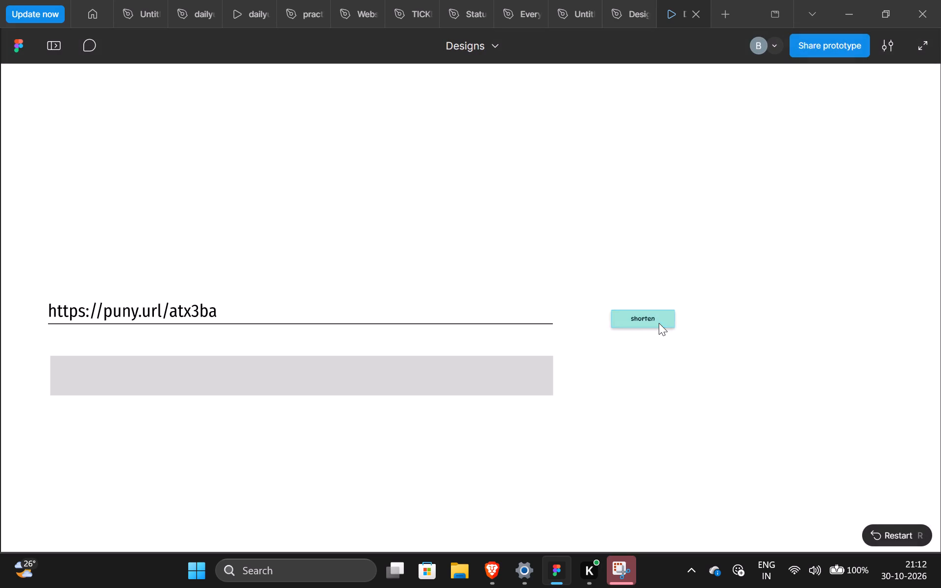
{"action": "left_click", "coordinate": [619, 312]}
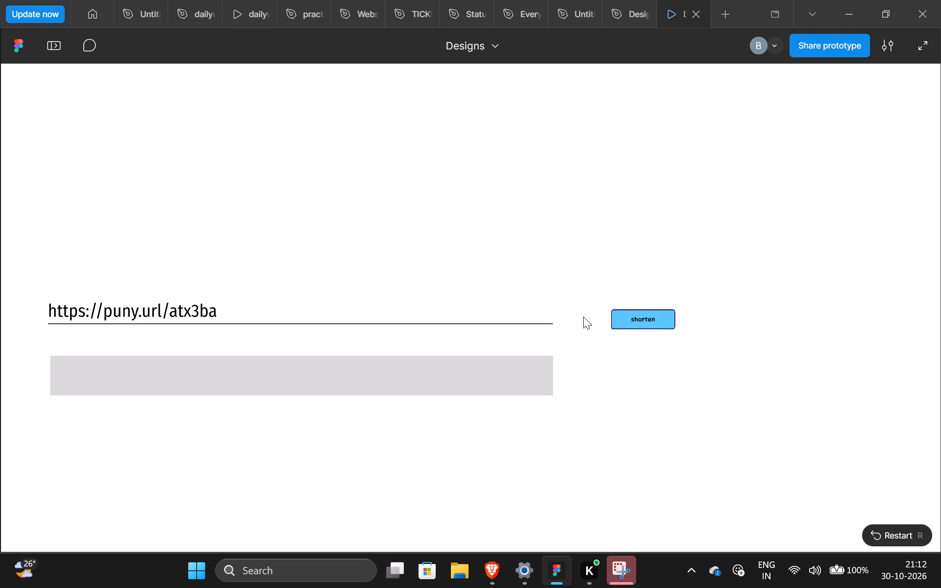
{"action": "left_click", "coordinate": [616, 322]}
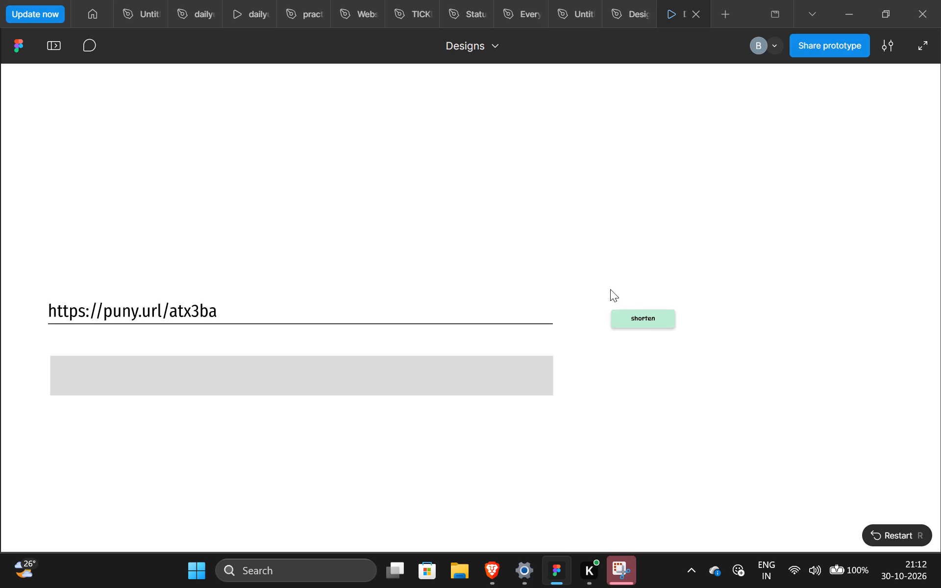
{"action": "left_click", "coordinate": [614, 322]}
Return to the design file and nudge the green pressed variant in the button component down to about Y 93.
{"action": "left_click", "coordinate": [618, 17]}
{"action": "scroll", "coordinate": [612, 354], "scroll_direction": "left", "scroll_amount": 5}
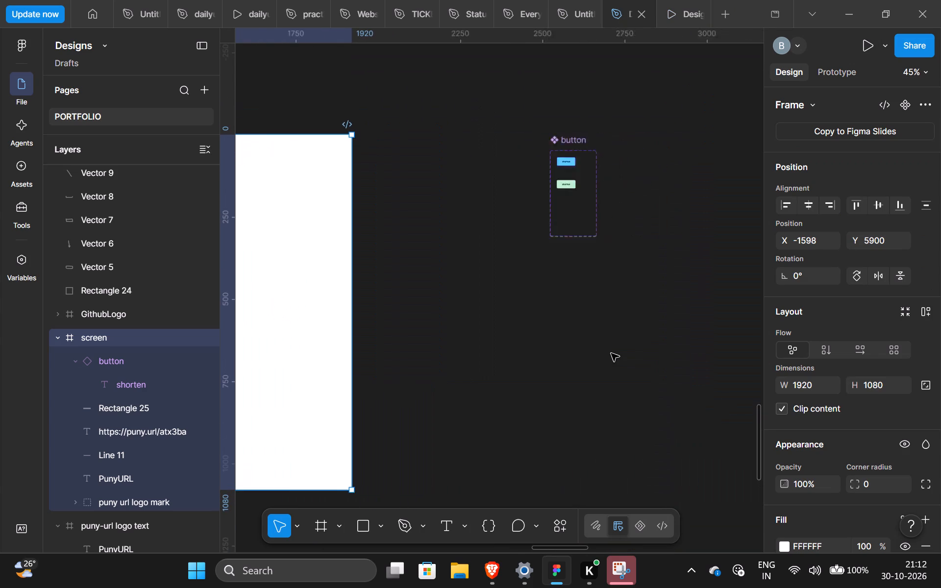
{"action": "scroll", "coordinate": [611, 353], "scroll_direction": "up", "scroll_amount": 4}
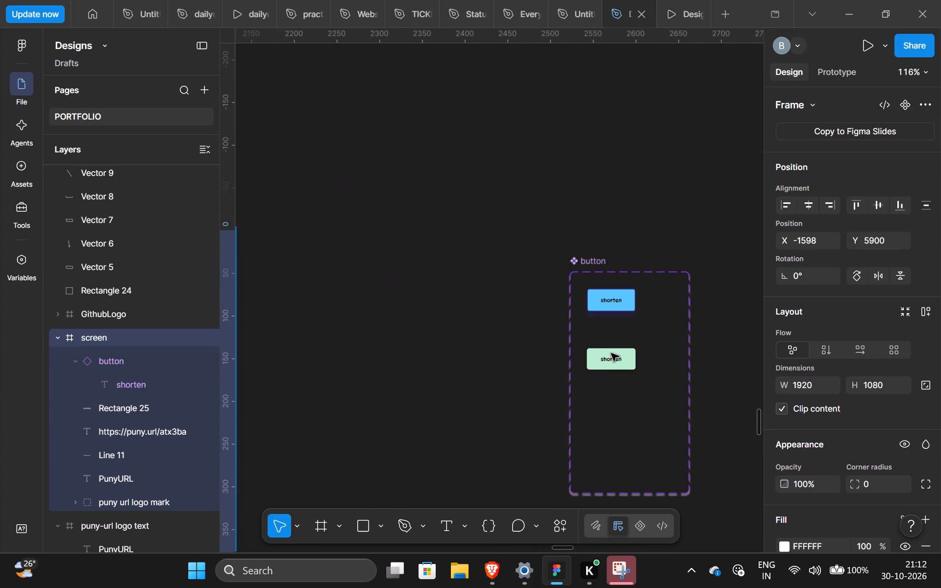
{"action": "scroll", "coordinate": [611, 353], "scroll_direction": "right", "scroll_amount": 1}
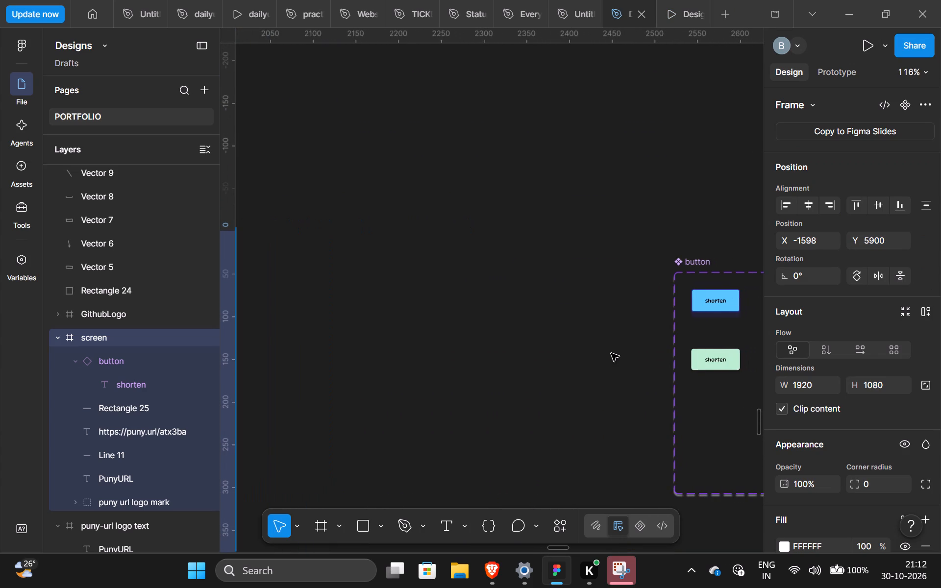
{"action": "scroll", "coordinate": [611, 353], "scroll_direction": "left", "scroll_amount": 1}
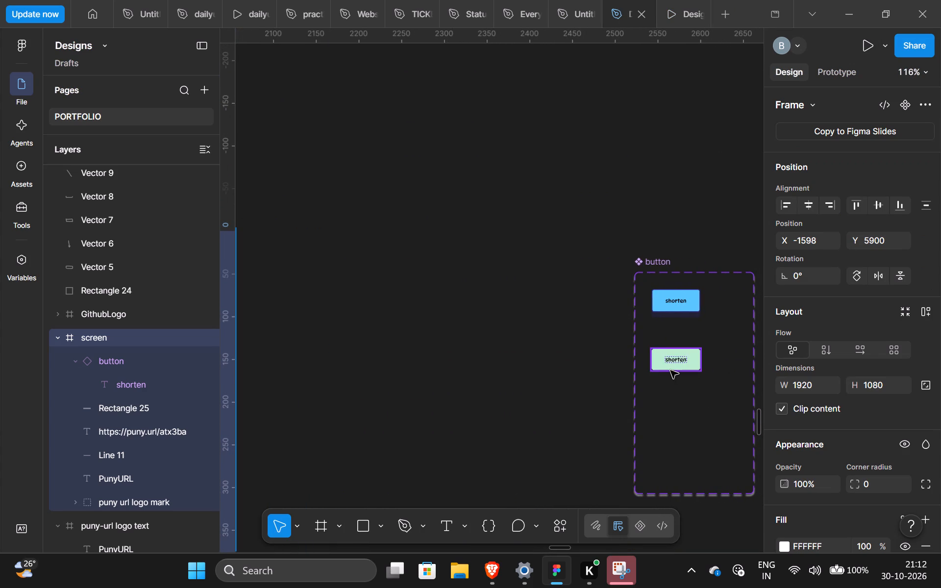
{"action": "left_click", "coordinate": [670, 370]}
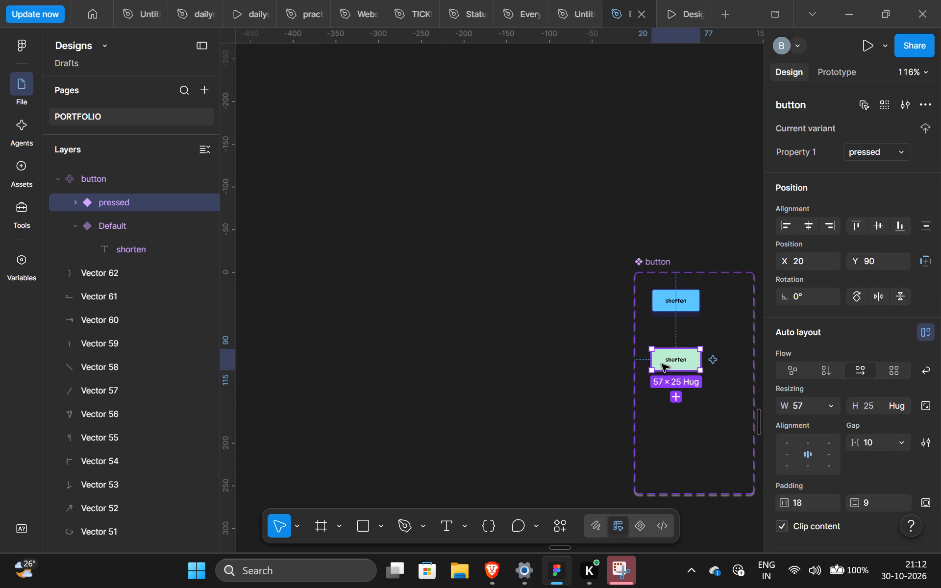
{"action": "left_click", "coordinate": [662, 364]}
{"action": "key", "text": "Up"}
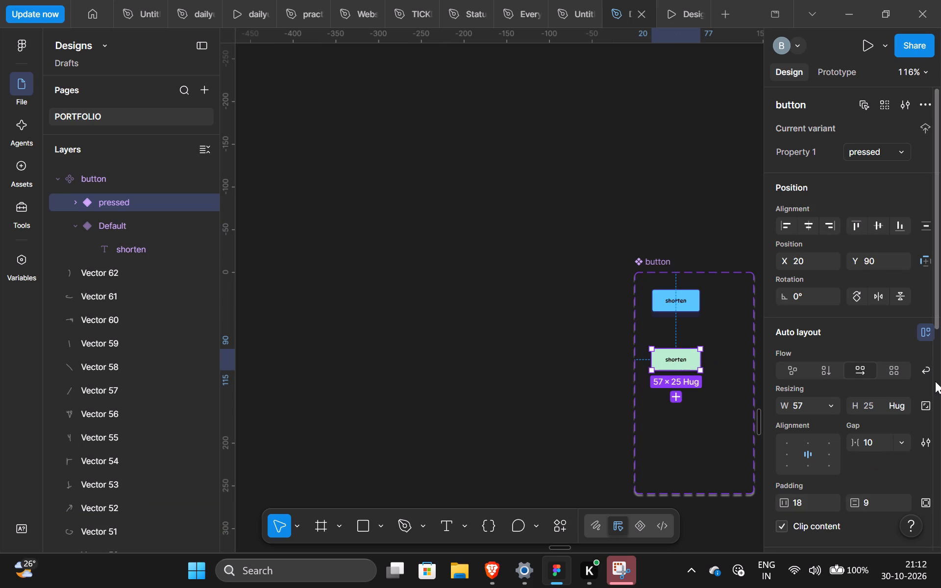
{"action": "key", "text": "Up"}
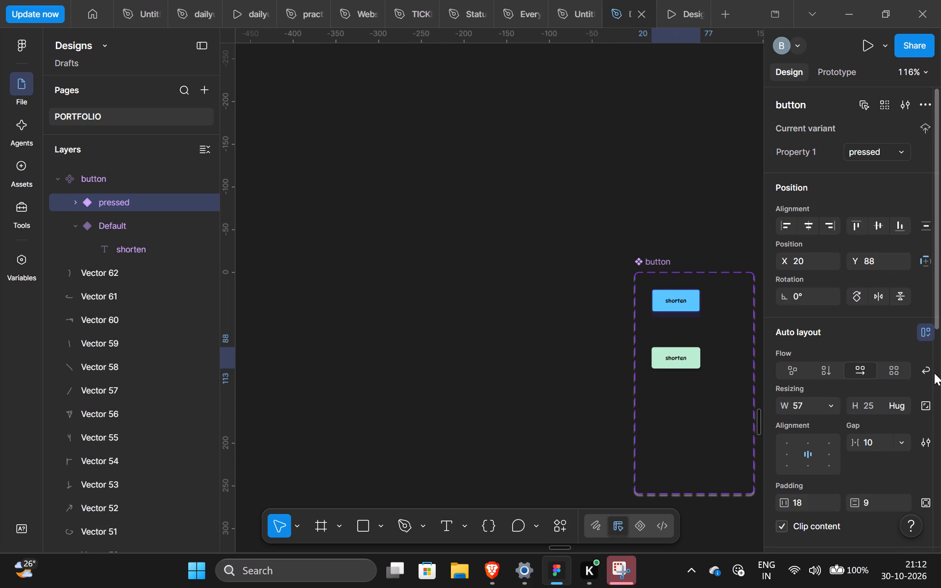
{"action": "key", "text": "Down"}
{"action": "key", "text": "Down"}
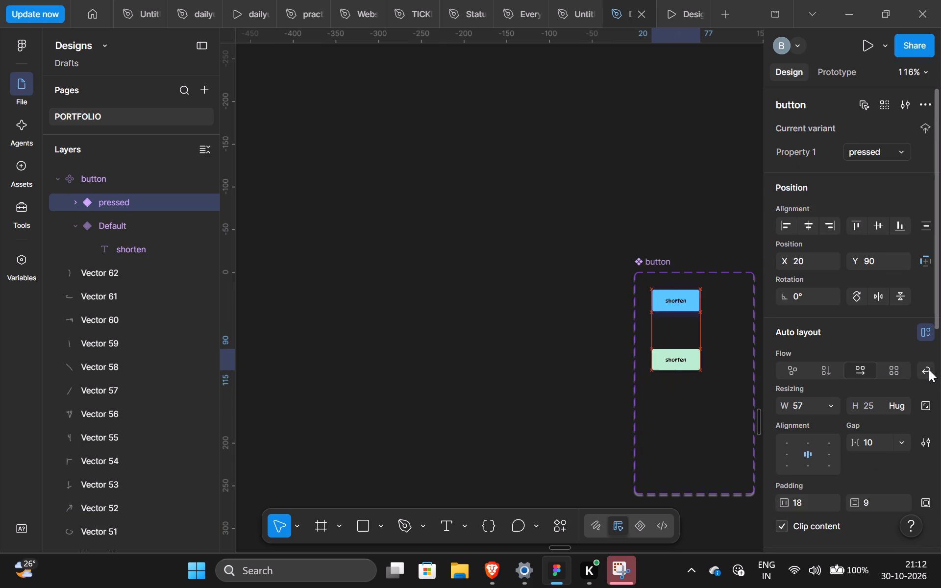
{"action": "key", "text": "Down"}
{"action": "key", "text": "Down"}
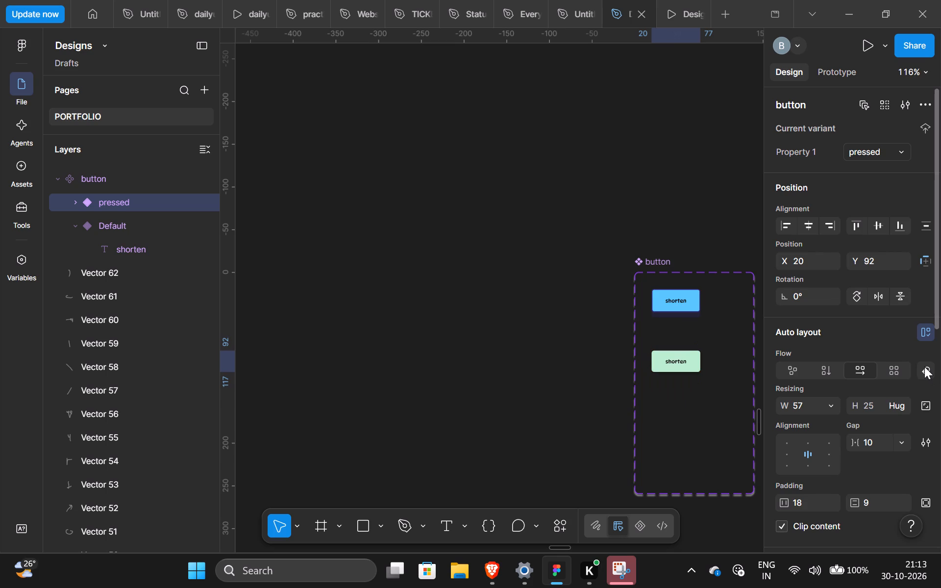
{"action": "key", "text": "Down"}
{"action": "left_click", "coordinate": [546, 347]}
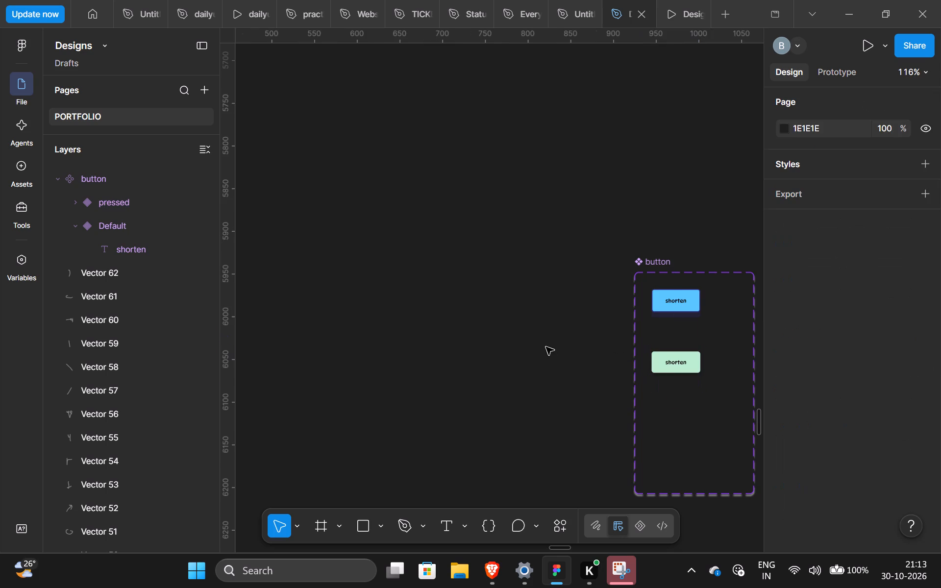
Switch to the prototype preview and test the shorten button's press and mouse-leave transitions again.
{"action": "scroll", "coordinate": [546, 347], "scroll_direction": "right", "scroll_amount": 8}
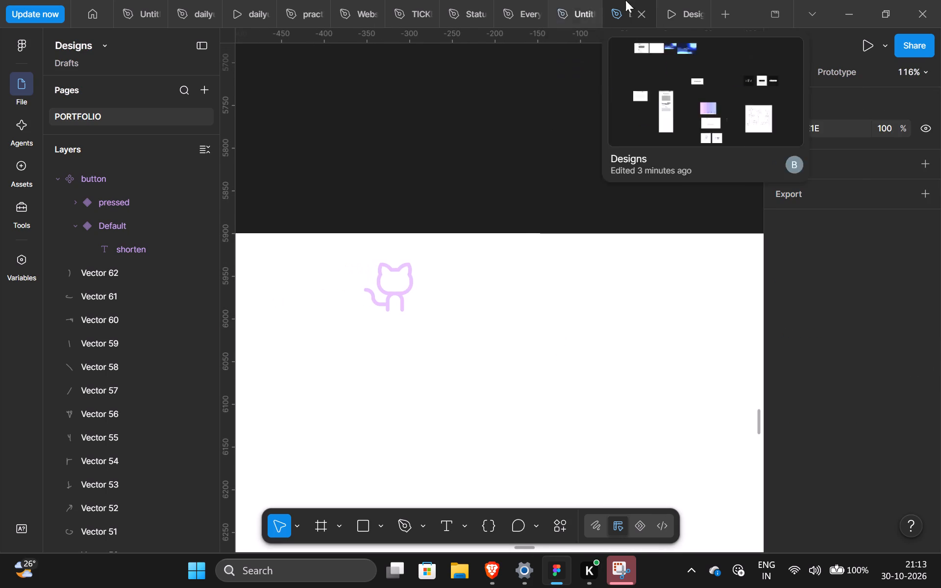
{"action": "left_click", "coordinate": [667, 3]}
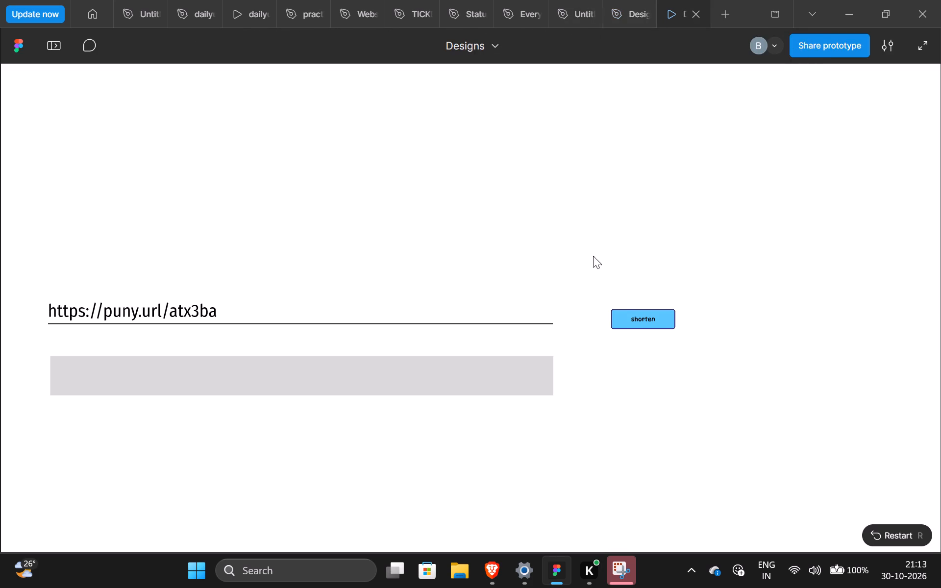
{"action": "left_click", "coordinate": [626, 317]}
{"action": "left_click", "coordinate": [626, 317]}
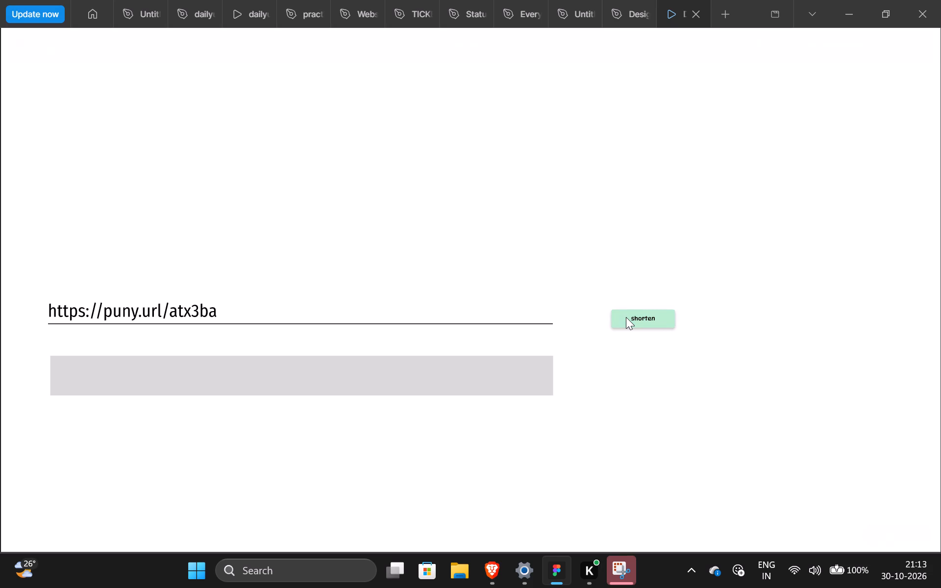
{"action": "left_click", "coordinate": [626, 317]}
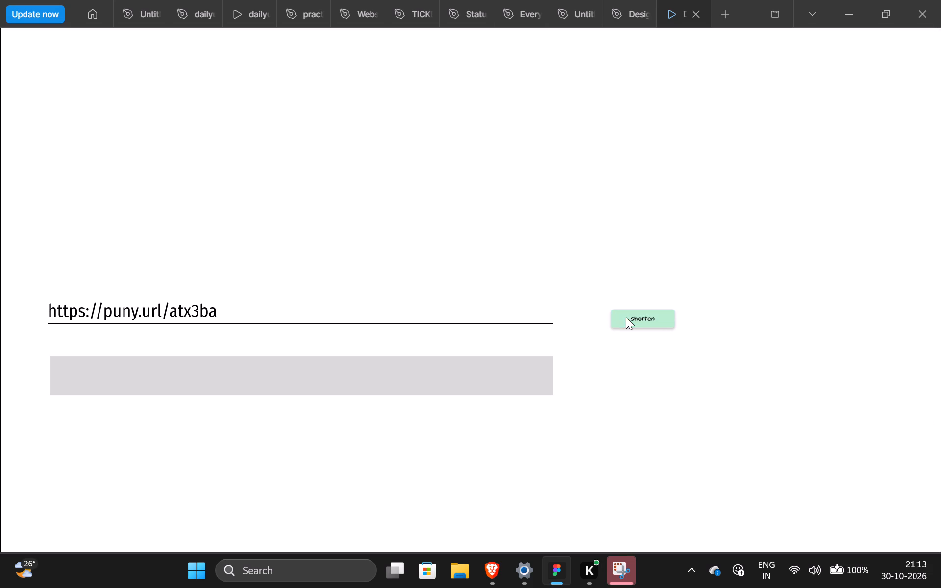
{"action": "left_click", "coordinate": [623, 320]}
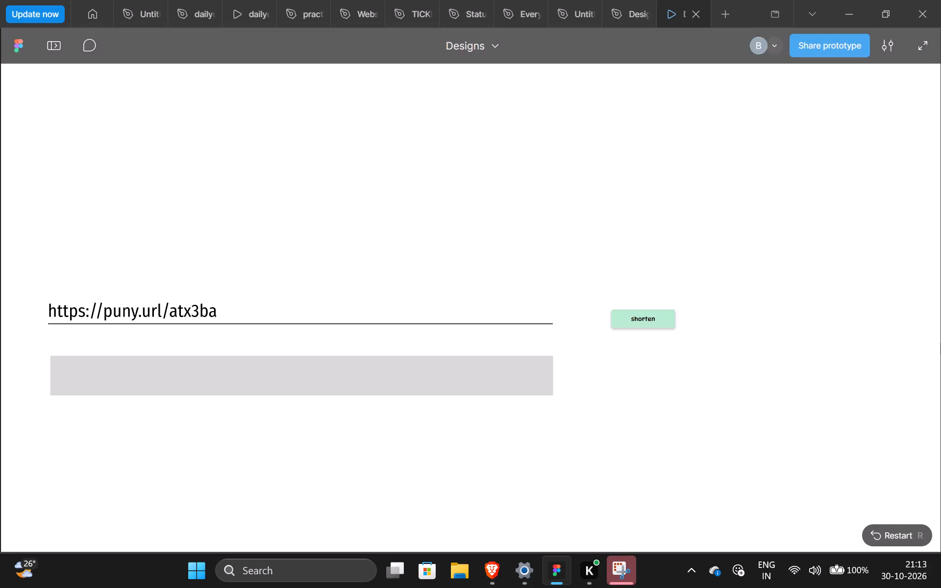
{"action": "left_click", "coordinate": [636, 324]}
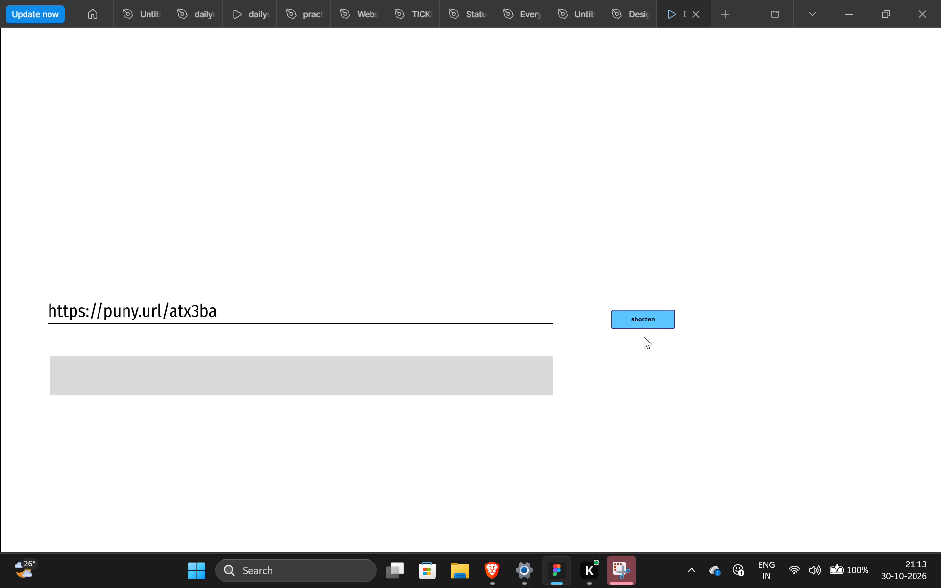
{"action": "left_click", "coordinate": [641, 328]}
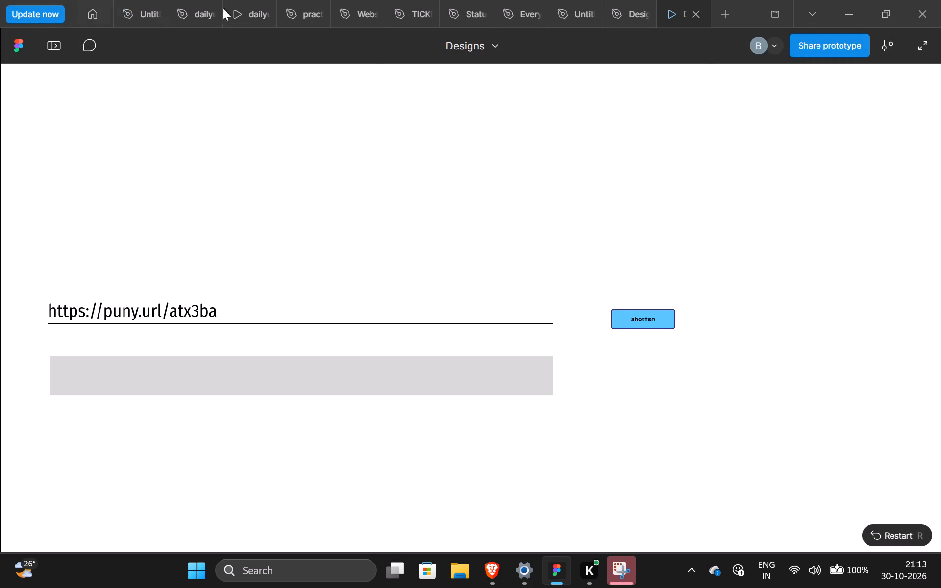
Return to the design file and move the GithubLogo frame on the screen to about X -310, Y 5930.
{"action": "left_click", "coordinate": [622, 8]}
{"action": "scroll", "coordinate": [527, 219], "scroll_direction": "down", "scroll_amount": 1}
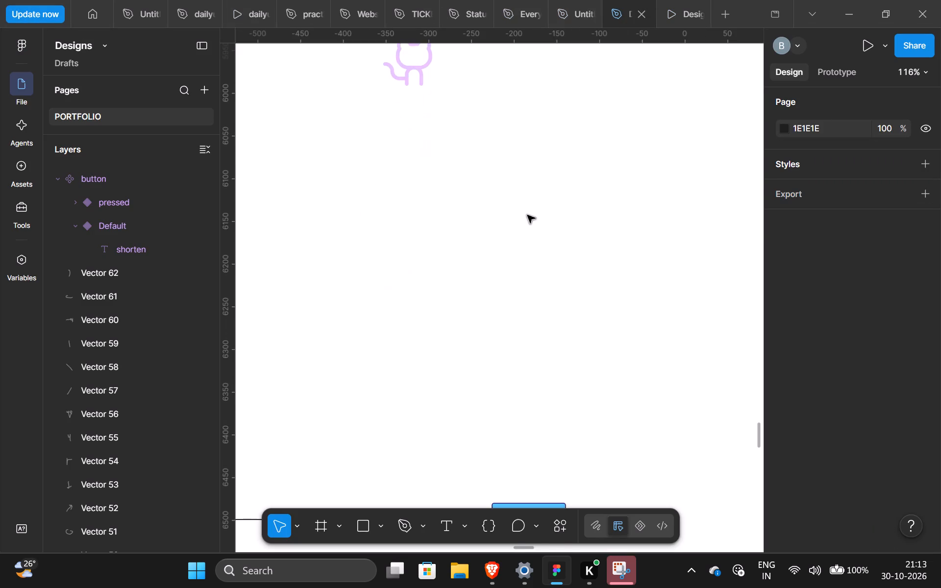
{"action": "scroll", "coordinate": [527, 215], "scroll_direction": "down", "scroll_amount": 1}
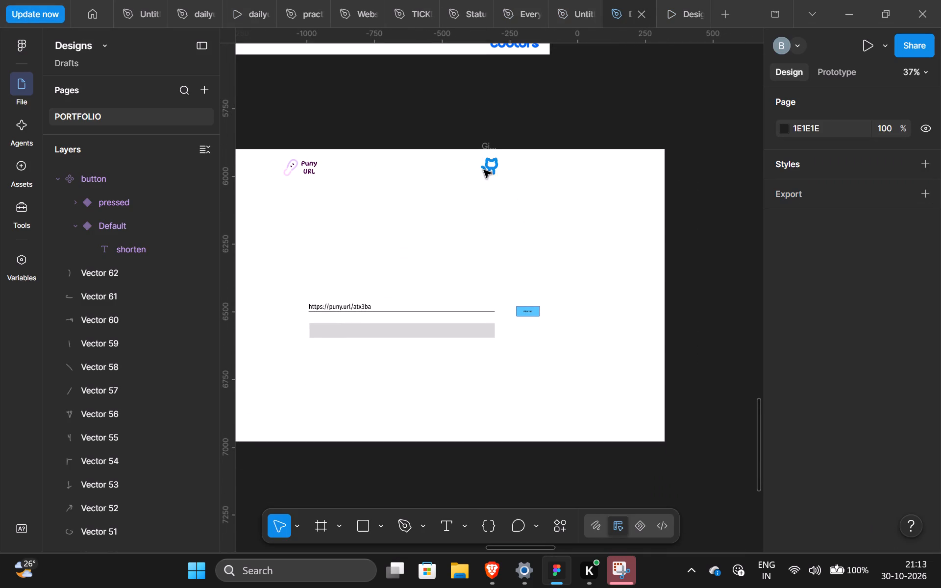
{"action": "left_click", "coordinate": [482, 158]}
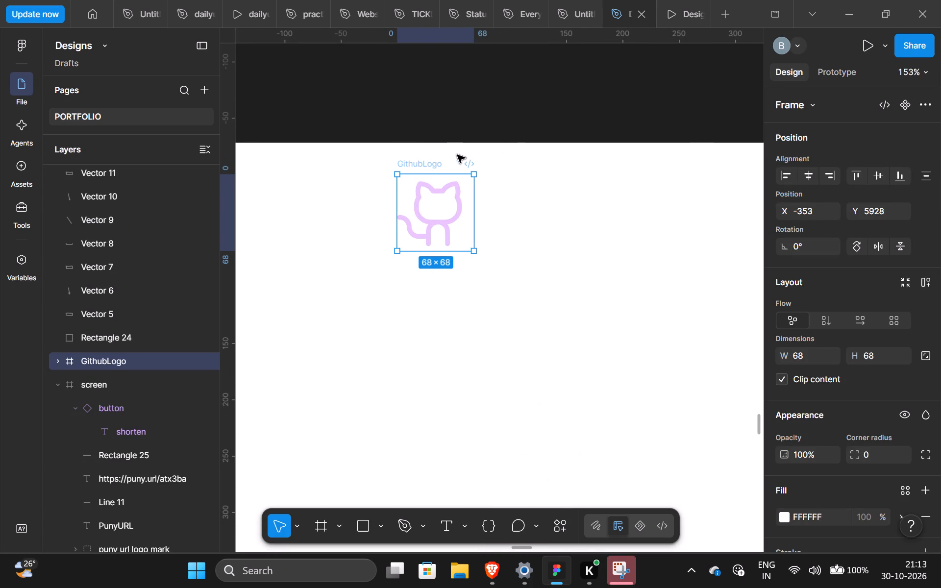
{"action": "left_click_drag", "start_coordinate": [437, 188], "coordinate": [486, 190]}
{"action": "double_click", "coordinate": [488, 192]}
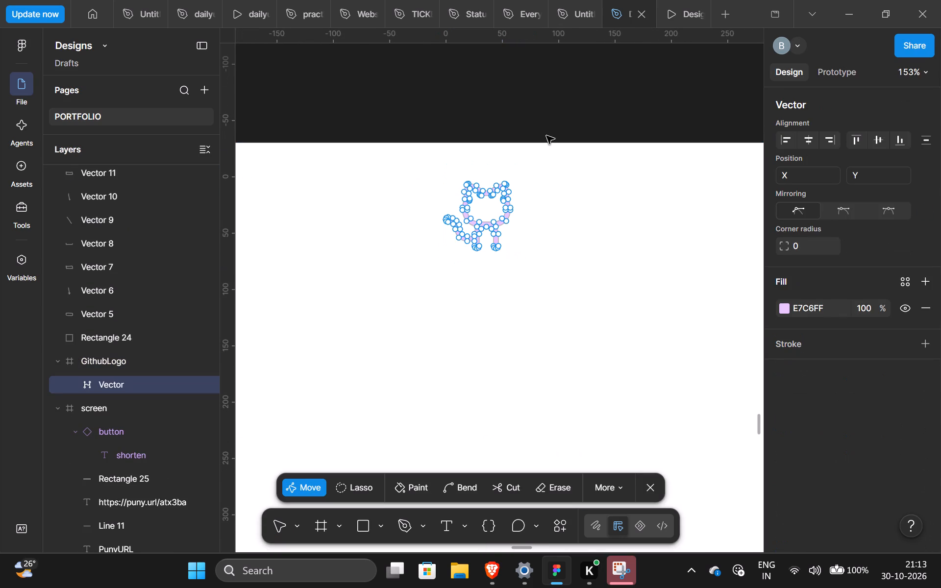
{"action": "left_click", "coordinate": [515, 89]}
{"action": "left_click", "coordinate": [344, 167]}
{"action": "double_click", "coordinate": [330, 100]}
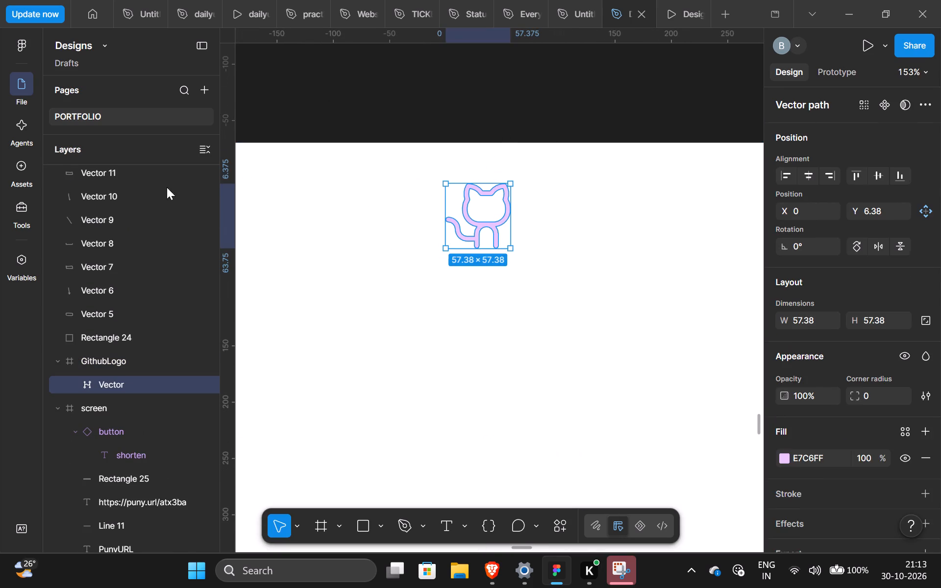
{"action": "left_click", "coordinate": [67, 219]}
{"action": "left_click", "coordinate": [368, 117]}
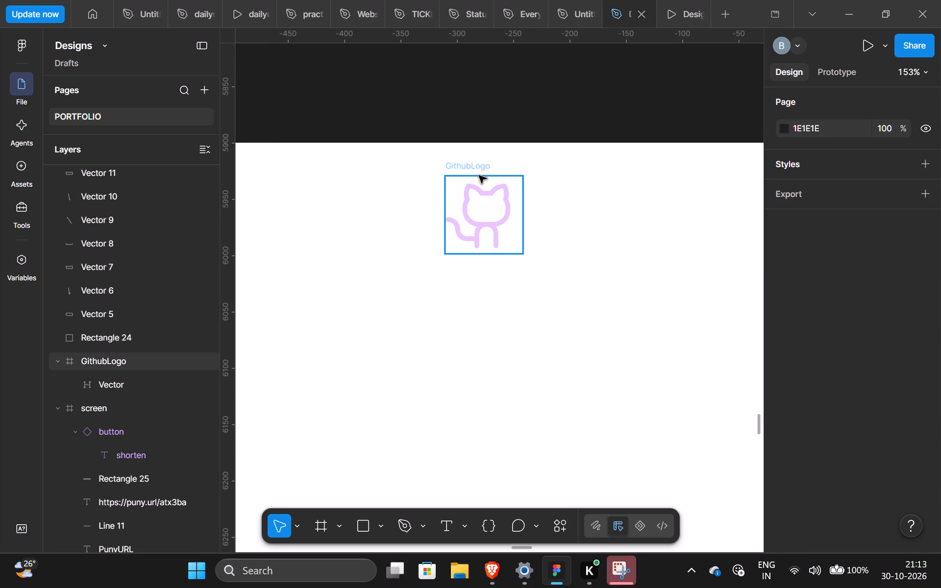
Take the cat Vector out of the GithubLogo frame and delete the emptied frame.
{"action": "left_click", "coordinate": [473, 169]}
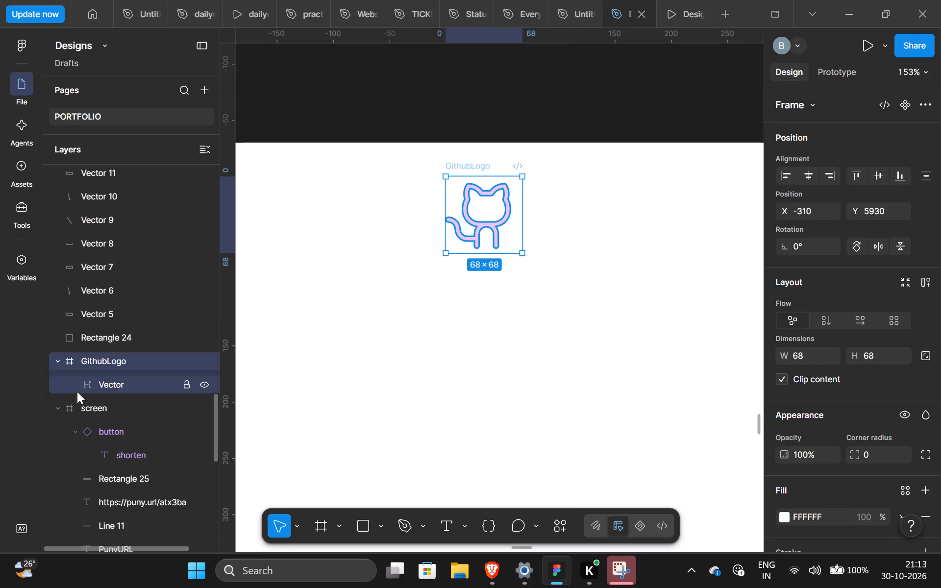
{"action": "left_click_drag", "start_coordinate": [102, 382], "coordinate": [116, 345]}
{"action": "left_click", "coordinate": [116, 375]}
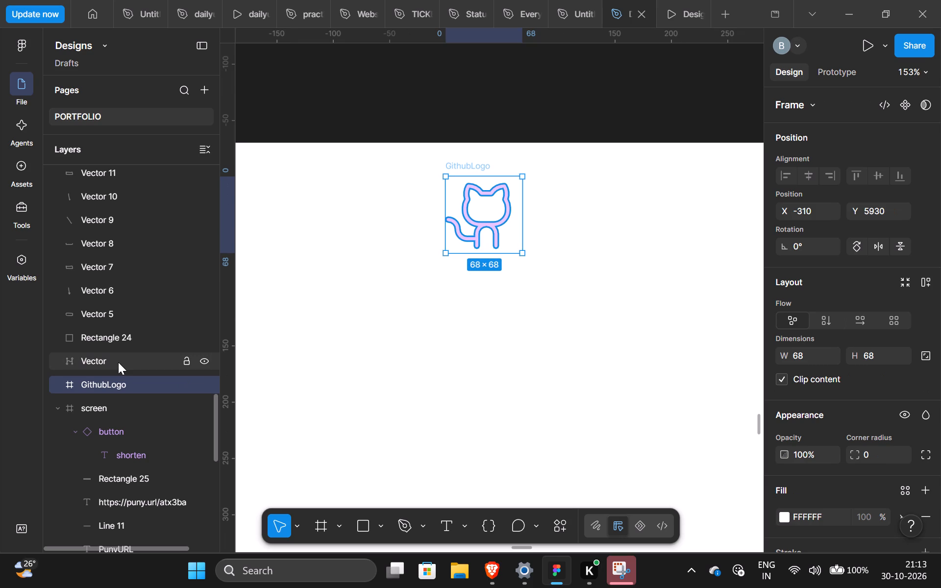
{"action": "left_click", "coordinate": [118, 362]}
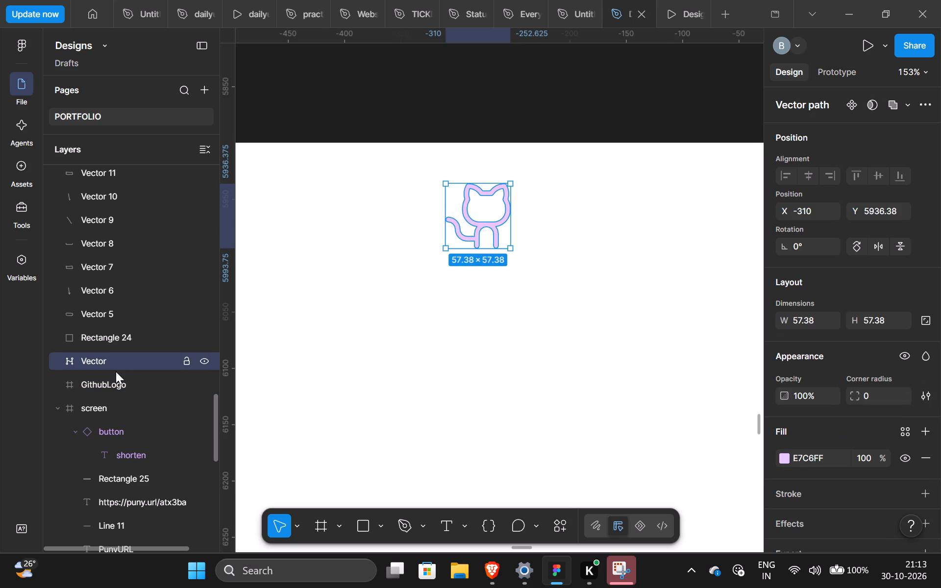
{"action": "left_click", "coordinate": [119, 388]}
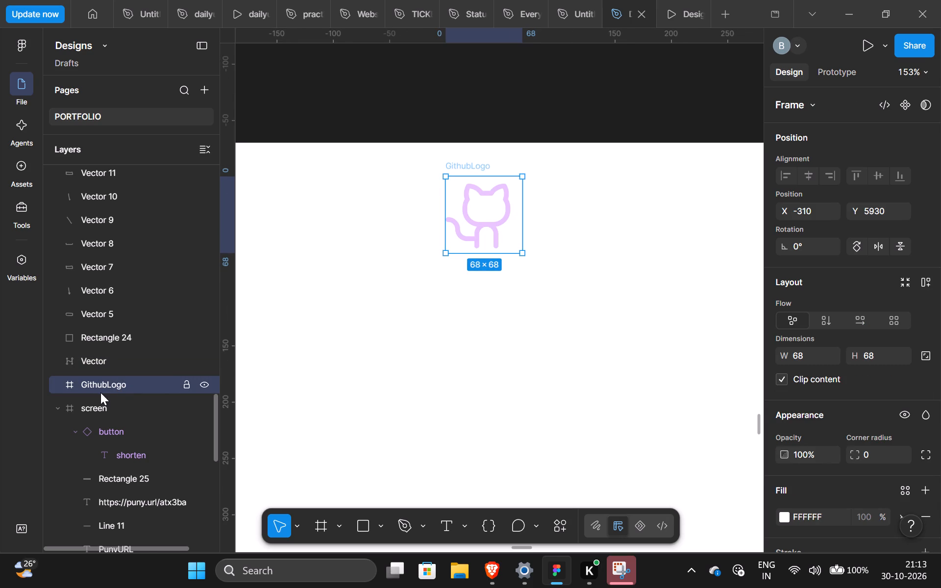
{"action": "key", "text": "BackSpace"}
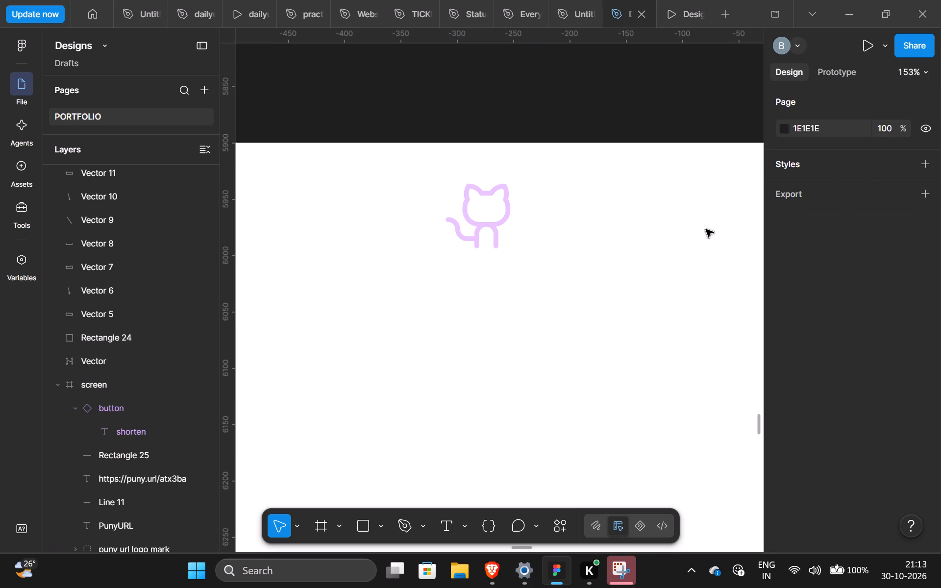
Move the cat Vector near the screen frame's top edge, to about X -342, Y 5910.
{"action": "left_click", "coordinate": [502, 218]}
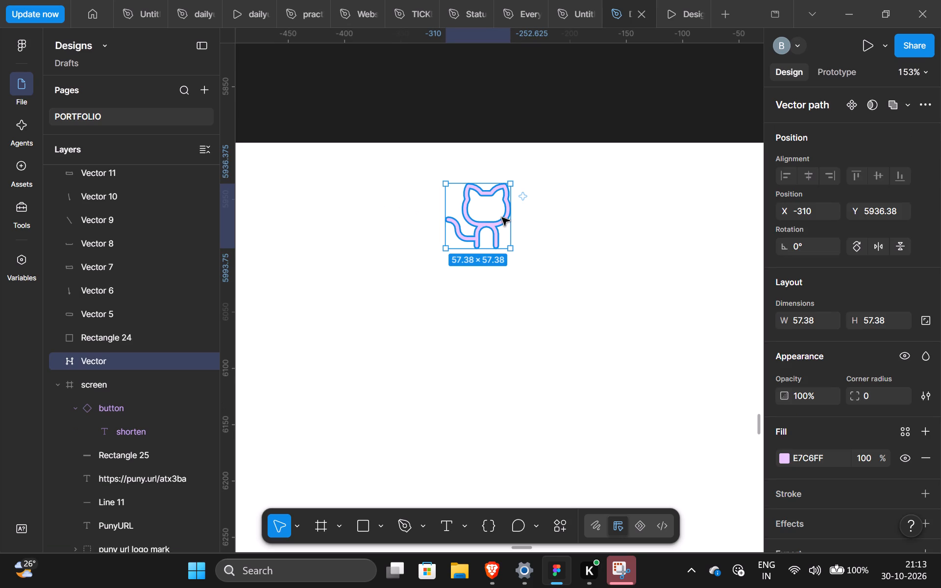
{"action": "left_click", "coordinate": [493, 208]}
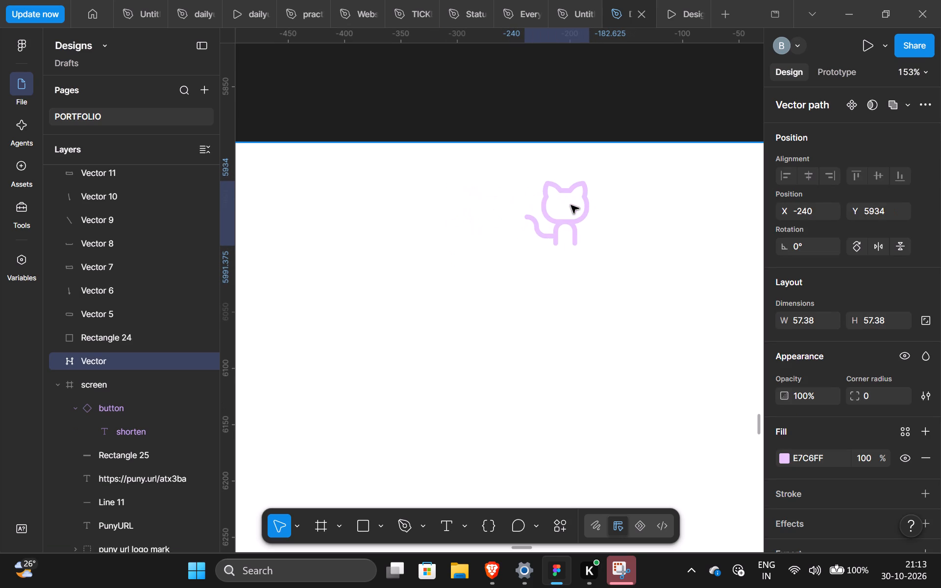
{"action": "left_click", "coordinate": [571, 205]}
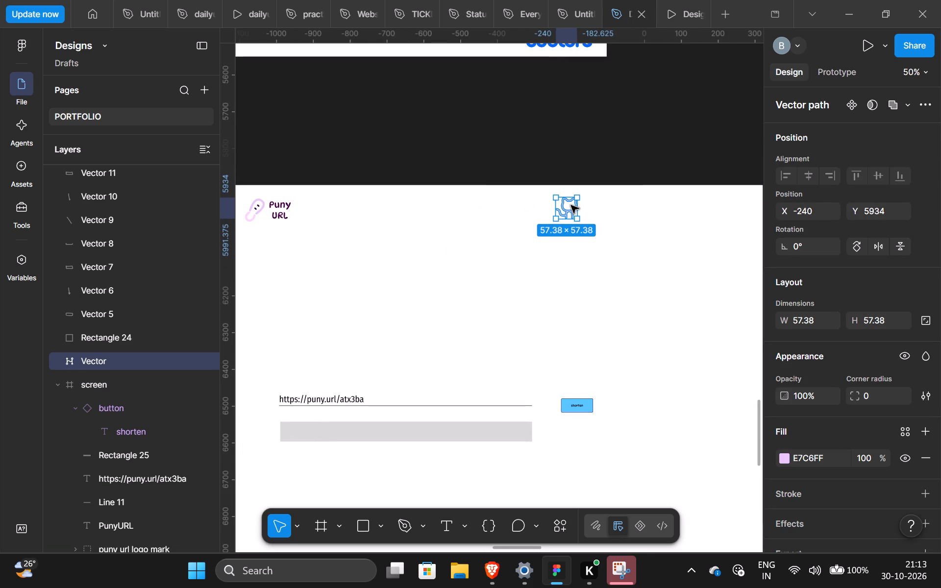
{"action": "left_click_drag", "start_coordinate": [571, 205], "coordinate": [534, 196]}
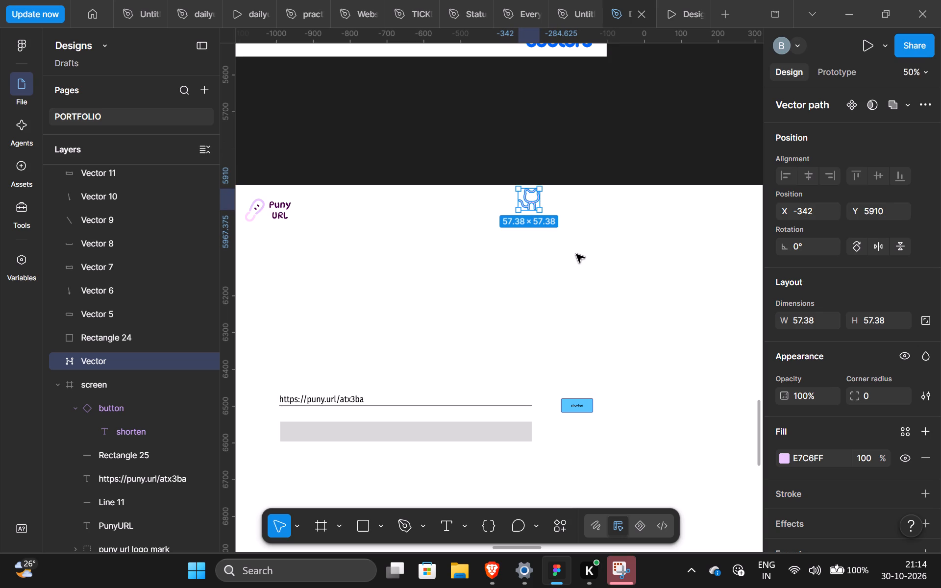
Draw a vertical line about 718 long at X 1313, from below the grey rectangle up to the screen frame's top edge.
{"action": "key", "text": "l"}
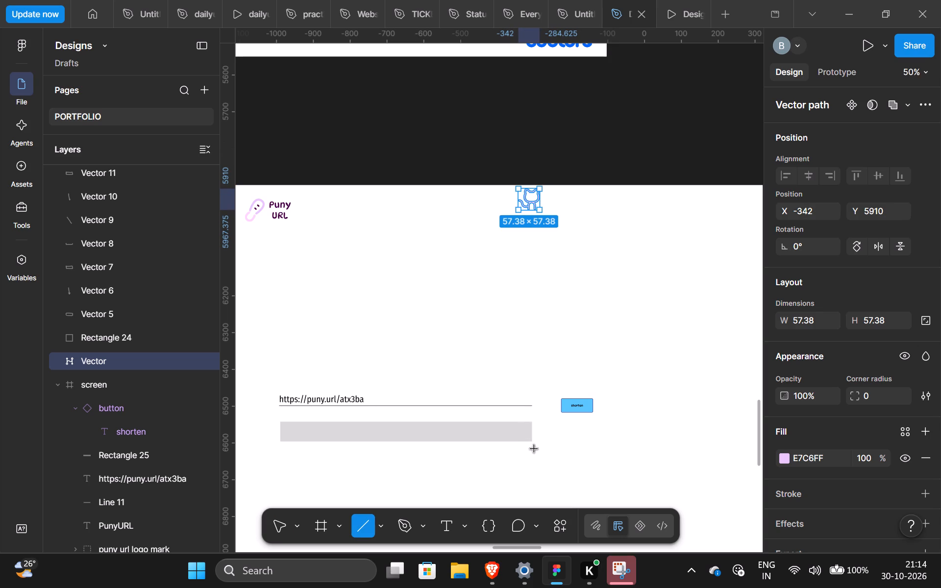
{"action": "left_click_drag", "start_coordinate": [534, 449], "coordinate": [545, 289], "text": "shift"}
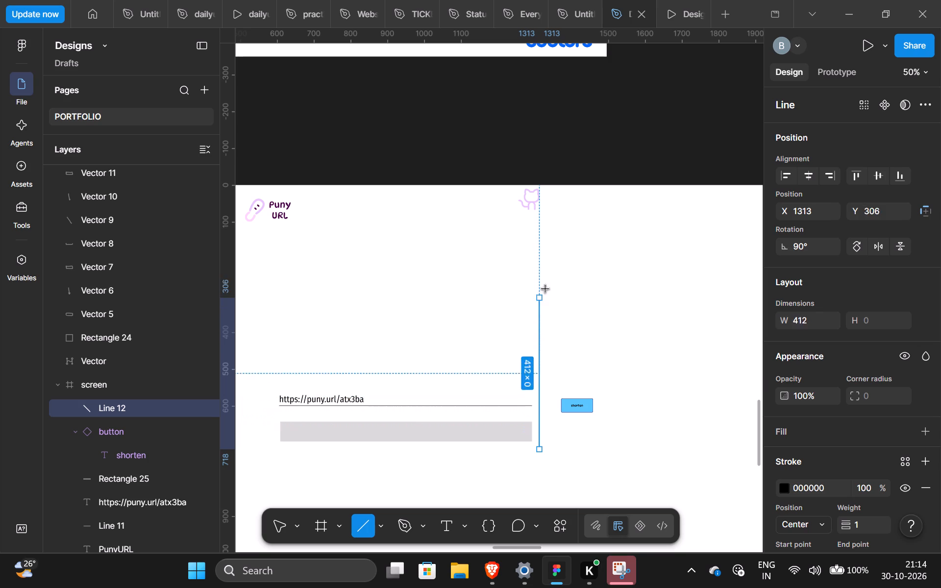
{"action": "left_click_drag", "start_coordinate": [545, 289], "coordinate": [547, 186], "text": "shift"}
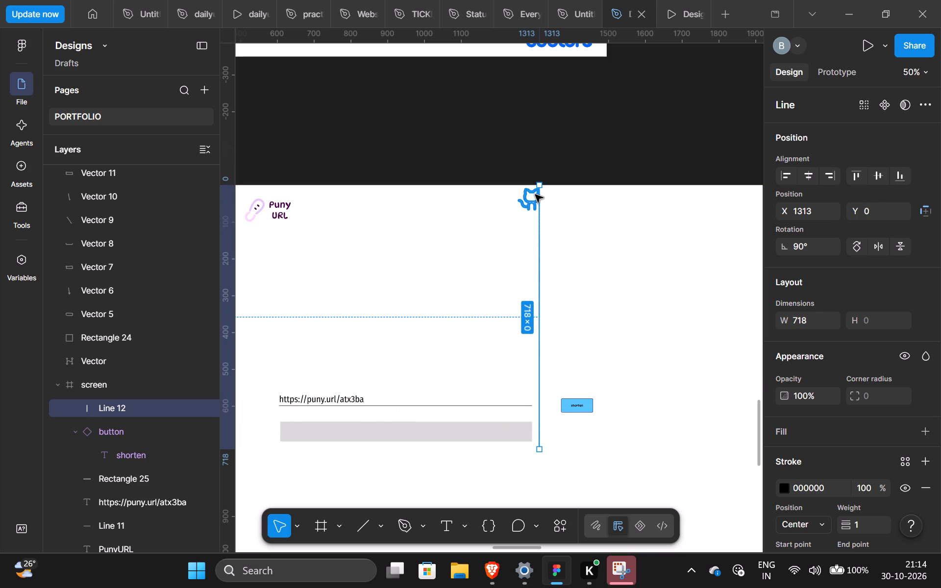
Move the vertical guide line on the screen frame to X 1294, at the right end of the URL underline and grey rectangle.
{"action": "key", "text": "Left"}
{"action": "key", "text": "Left"}
{"action": "key", "text": "Left"}
{"action": "key", "text": "Left"}
{"action": "key", "text": "Left"}
{"action": "key", "text": "Left"}
{"action": "key", "text": "Left"}
{"action": "key", "text": "Left"}
{"action": "key", "text": "Left"}
{"action": "key", "text": "Left"}
{"action": "key", "text": "Left"}
{"action": "key", "text": "Left"}
{"action": "key", "text": "Left"}
{"action": "key", "text": "Left"}
{"action": "key", "text": "Left"}
{"action": "key", "text": "Left"}
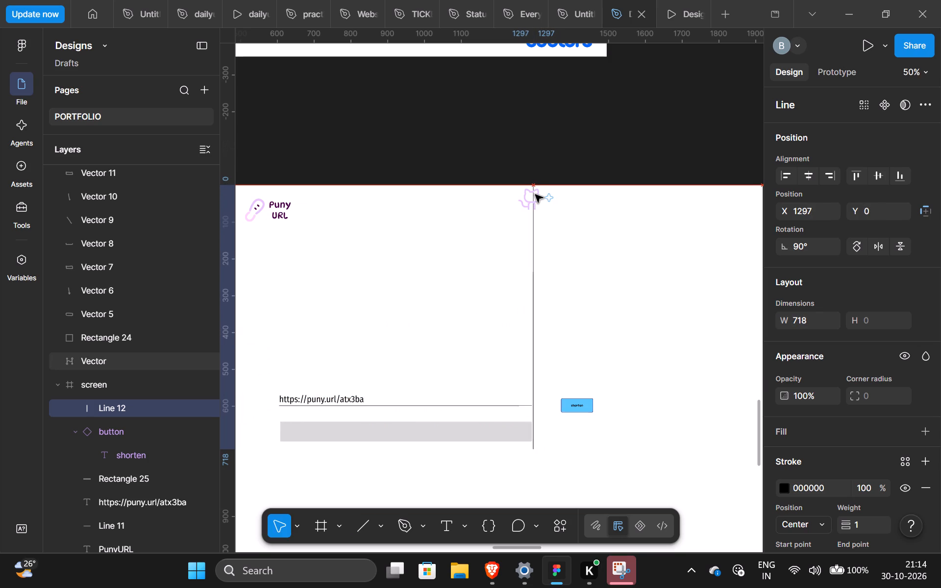
{"action": "key", "text": "Left"}
{"action": "key", "text": "Left"}
{"action": "key", "text": "Left"}
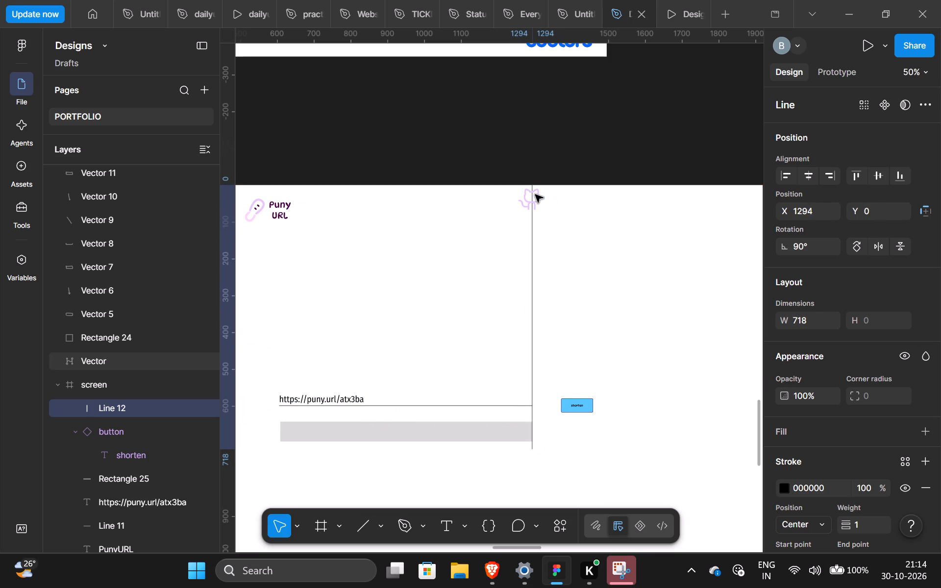
Move the cat Vector to X -364 at Y 5910, so it sits just inside the right-hand vertical guide line.
{"action": "left_click", "coordinate": [535, 195]}
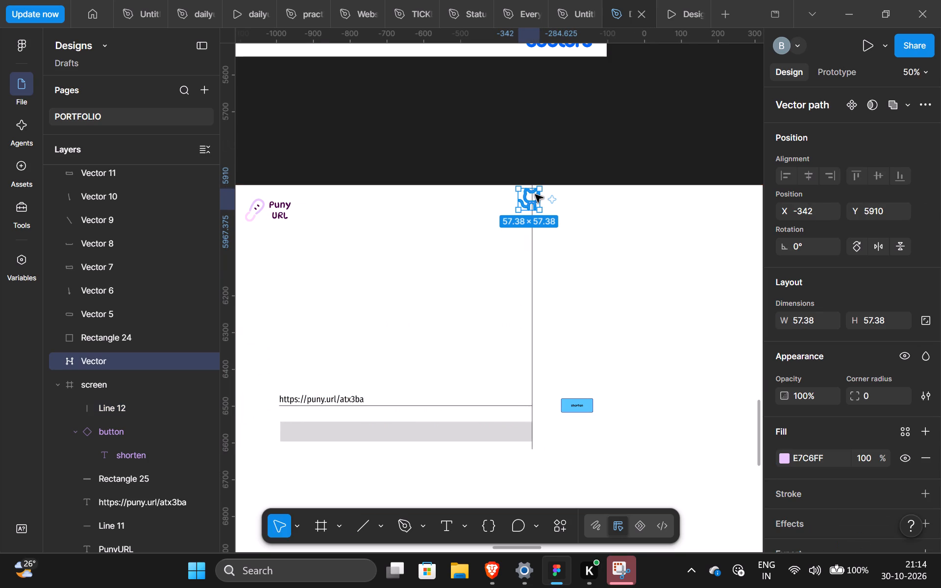
{"action": "key", "text": "Left"}
{"action": "key", "text": "Left"}
{"action": "key", "text": "Left"}
{"action": "key", "text": "Left"}
{"action": "key", "text": "Left"}
{"action": "key", "text": "Left"}
{"action": "key", "text": "Left"}
{"action": "key", "text": "Left"}
{"action": "key", "text": "Left"}
{"action": "key", "text": "Left"}
{"action": "key", "text": "Left"}
{"action": "key", "text": "Left"}
{"action": "key", "text": "Left"}
{"action": "key", "text": "Left"}
{"action": "key", "text": "Left"}
{"action": "key", "text": "Left"}
{"action": "key", "text": "Left"}
{"action": "key", "text": "Left"}
{"action": "key", "text": "Left"}
{"action": "key", "text": "Left"}
{"action": "key", "text": "Left"}
{"action": "key", "text": "Left"}
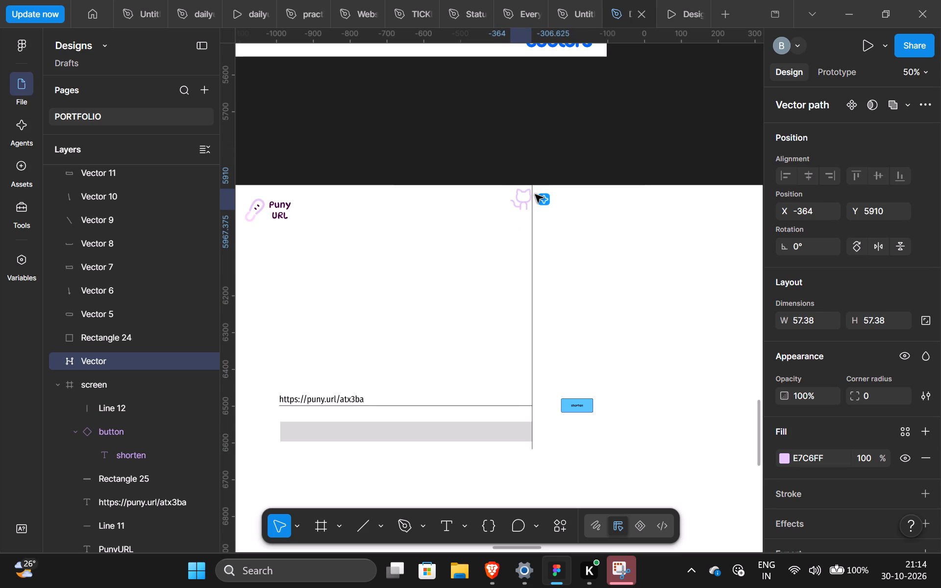
{"action": "key", "text": "Left"}
{"action": "key", "text": "Left"}
{"action": "key", "text": "Left"}
{"action": "key", "text": "Left"}
{"action": "key", "text": "Left"}
{"action": "key", "text": "Left"}
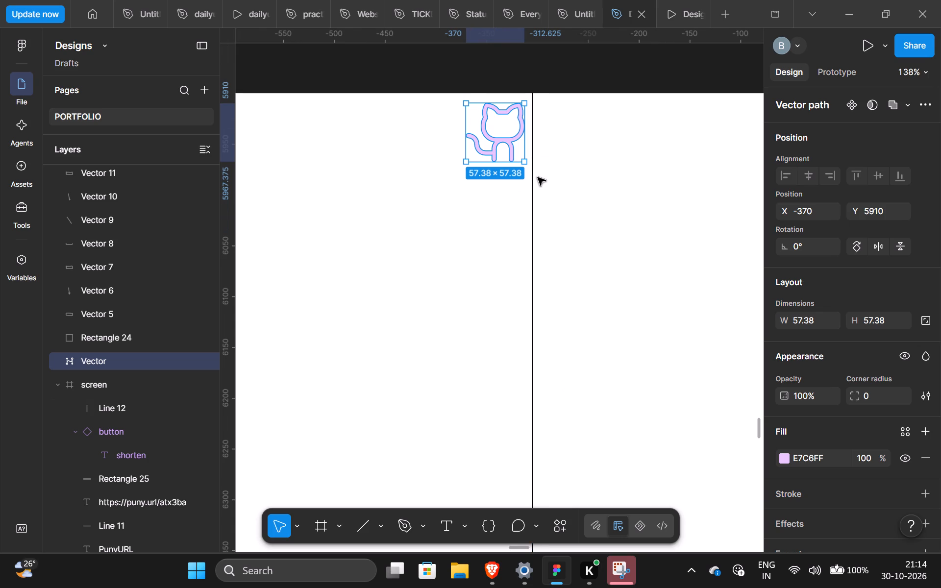
{"action": "key", "text": "alt+Right"}
{"action": "key", "text": "alt+Right"}
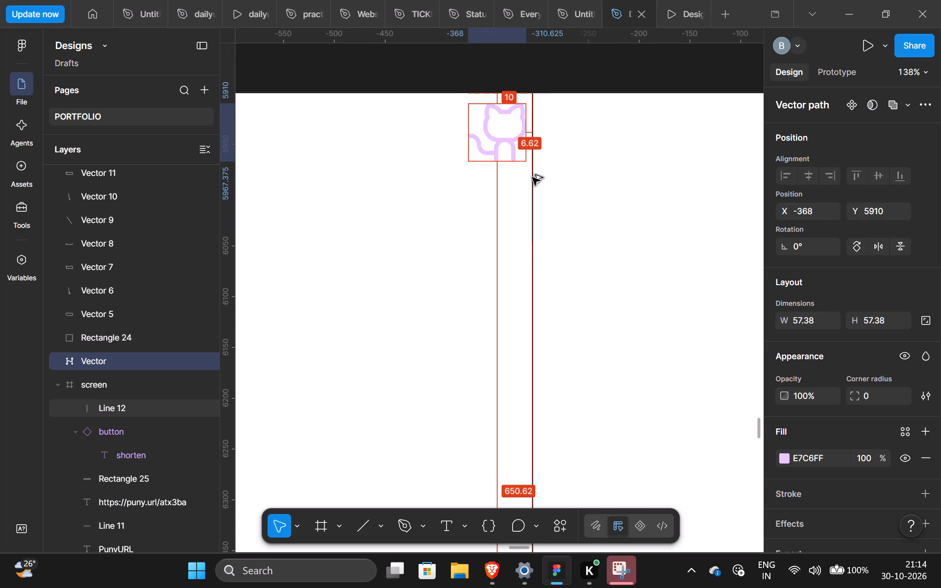
{"action": "key", "text": "alt+Right"}
{"action": "key", "text": "alt+Right"}
{"action": "key", "text": "alt+Right"}
{"action": "key", "text": "alt+Right"}
{"action": "key", "text": "alt+Right"}
{"action": "key", "text": "alt+Right"}
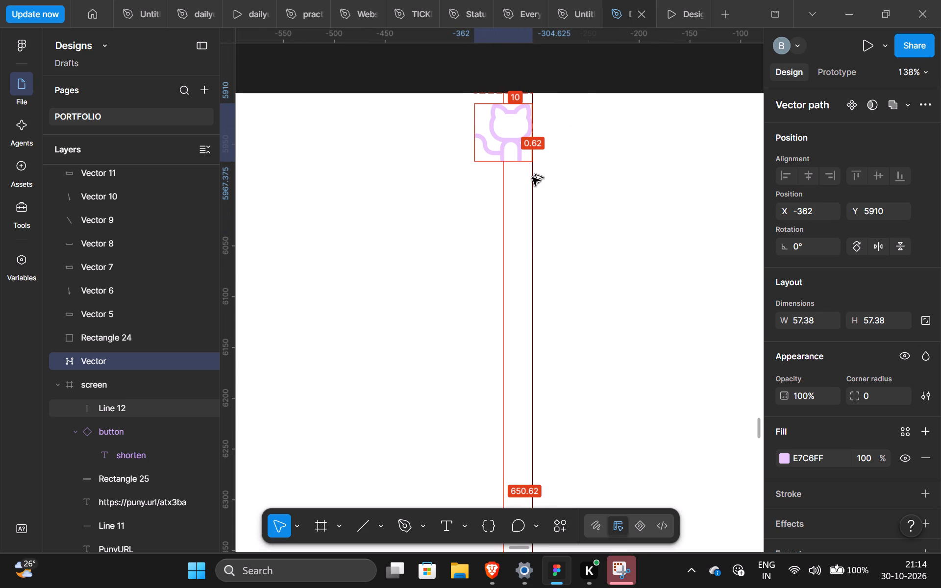
{"action": "key", "text": "alt+Right"}
{"action": "key", "text": "alt+Right"}
{"action": "key", "text": "alt+Right"}
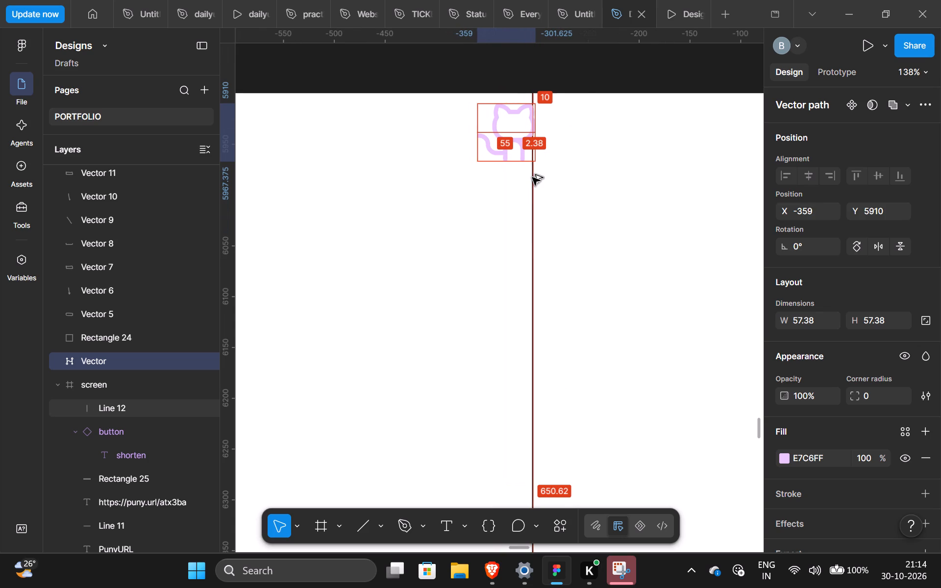
{"action": "key", "text": "alt+Left"}
{"action": "key", "text": "alt+Left"}
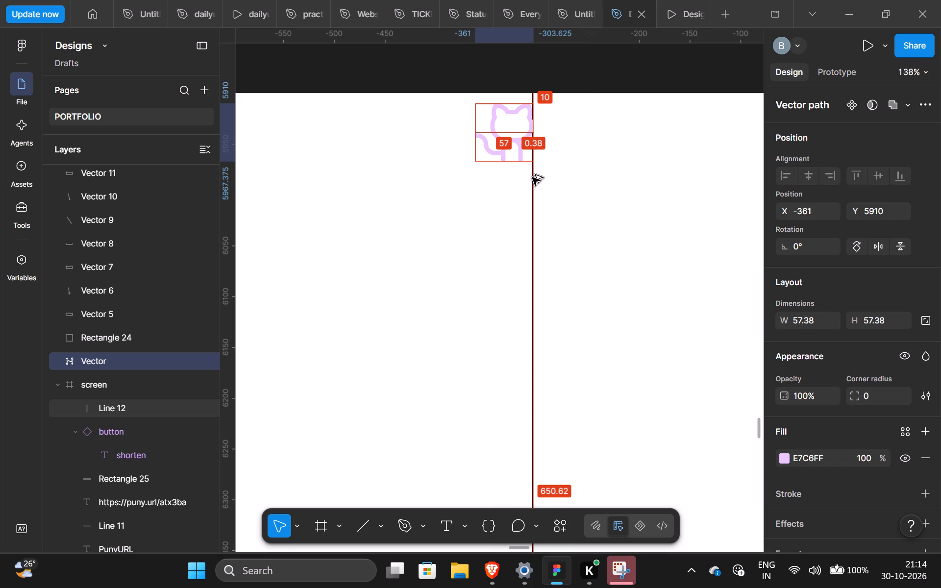
{"action": "key", "text": "Left"}
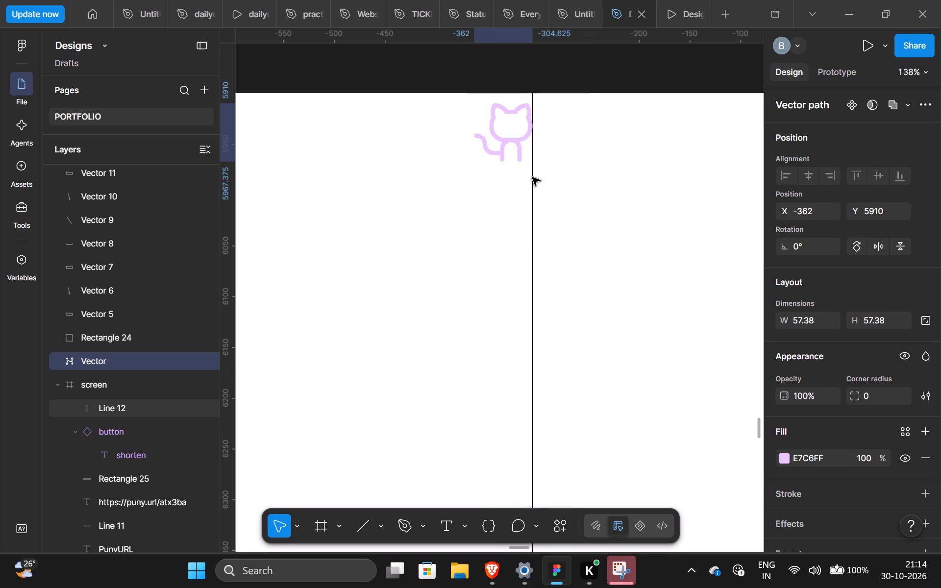
{"action": "key", "text": "Left"}
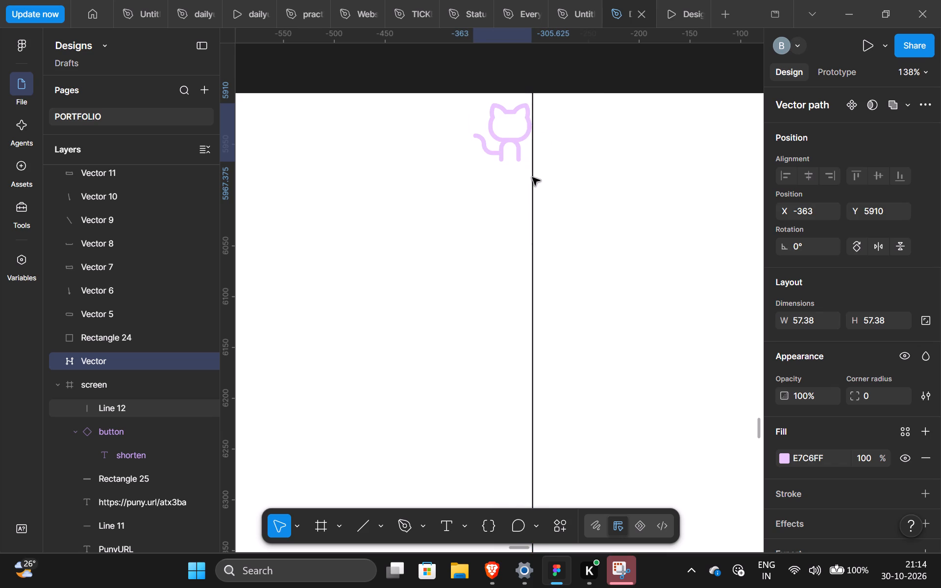
{"action": "key", "text": "alt+Left"}
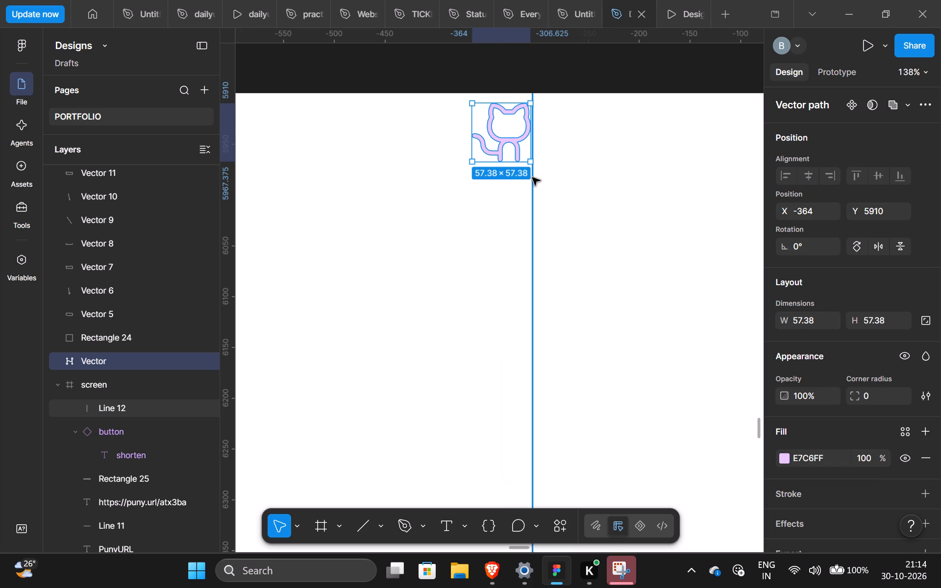
{"action": "left_click", "coordinate": [584, 119]}
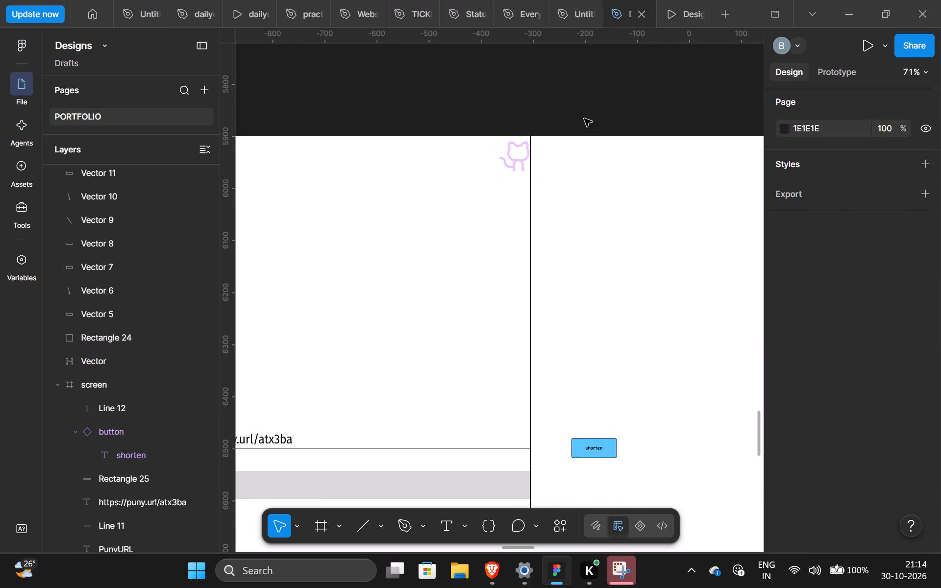
Draw a vertical line about 734 long at X -990, from the grey rectangle's lower-left corner to above the screen frame's top edge.
{"action": "scroll", "coordinate": [598, 110], "scroll_direction": "right", "scroll_amount": 3}
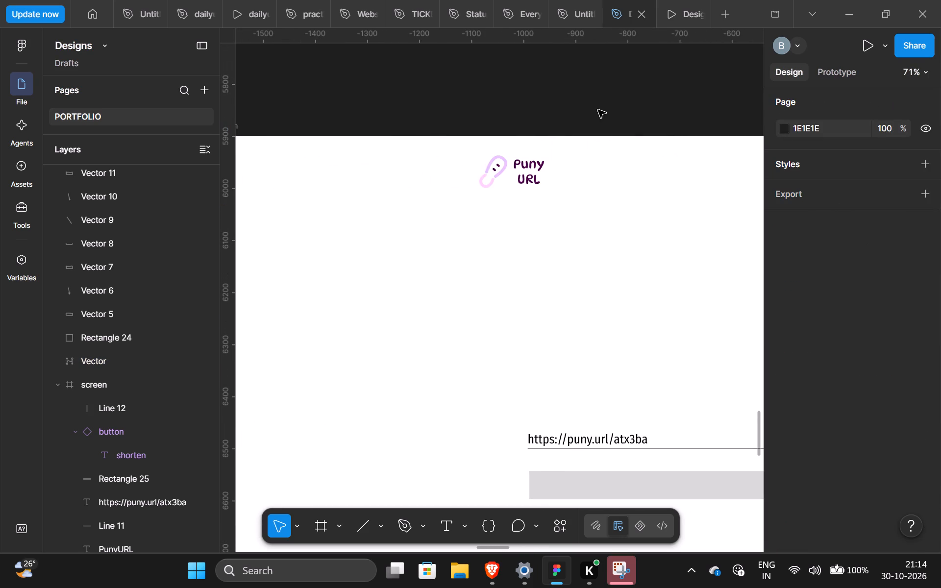
{"action": "scroll", "coordinate": [598, 110], "scroll_direction": "right", "scroll_amount": 1}
{"action": "key", "text": "l"}
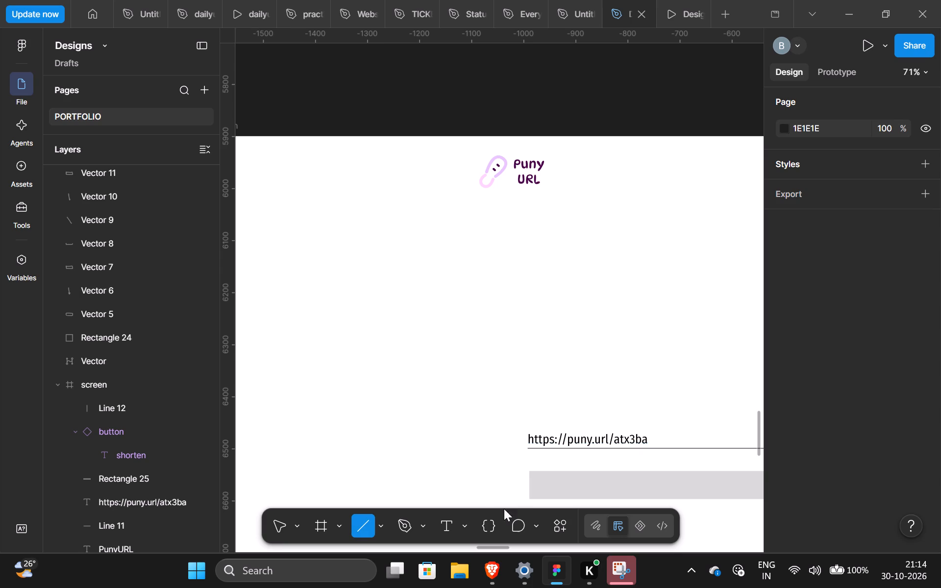
{"action": "left_click_drag", "start_coordinate": [529, 500], "coordinate": [510, 381], "text": "shift"}
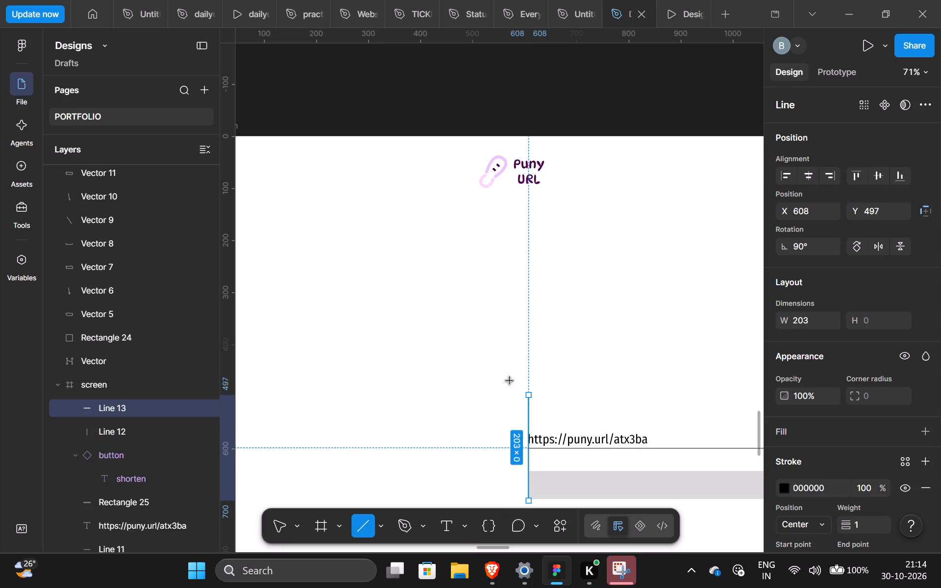
{"action": "left_click_drag", "start_coordinate": [510, 381], "coordinate": [525, 118], "text": "shift"}
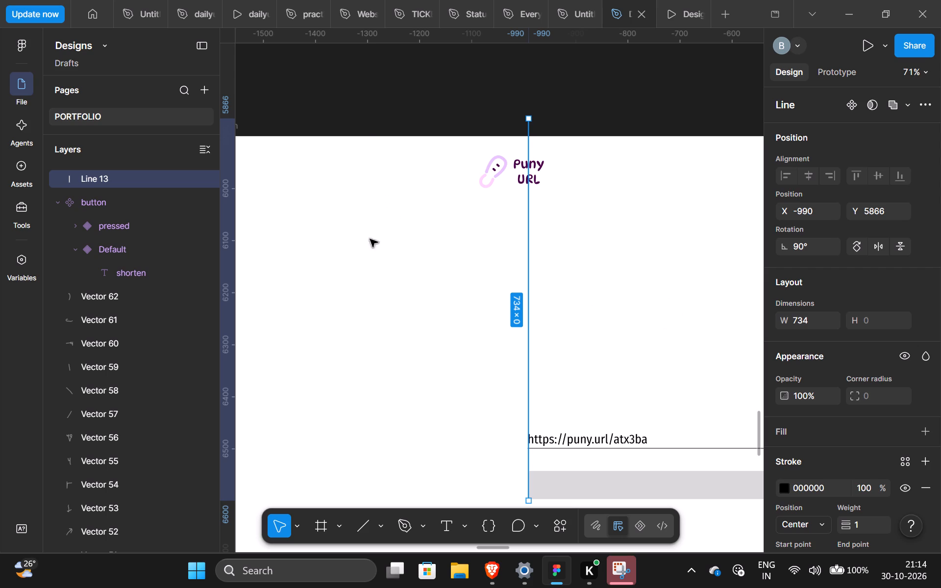
{"action": "left_click", "coordinate": [376, 92]}
{"action": "key", "text": "Left"}
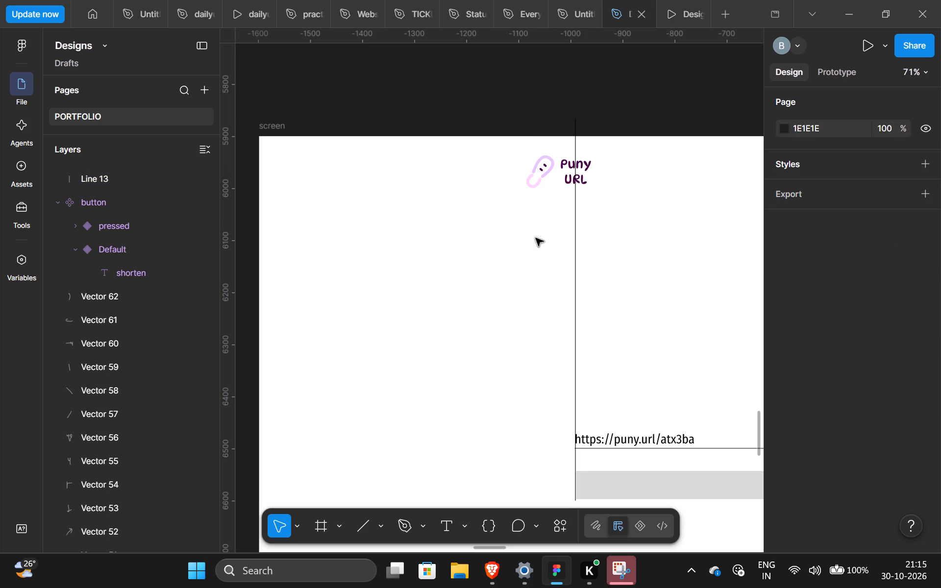
{"action": "left_click", "coordinate": [576, 256]}
{"action": "key", "text": "Left"}
{"action": "key", "text": "Right"}
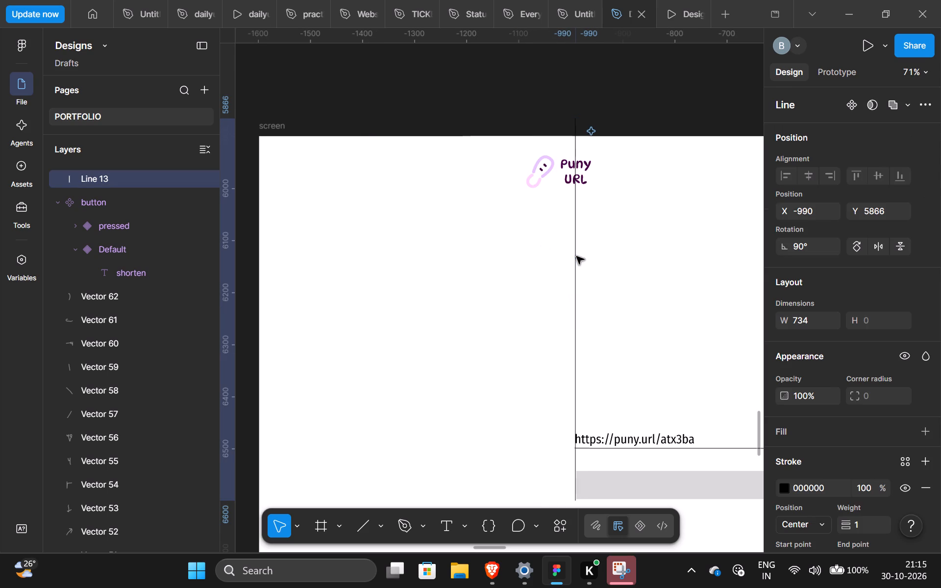
Move the puny url logo mark and PunyURL text together horizontally to about X -989, beside the new left guide line.
{"action": "left_click", "coordinate": [540, 176]}
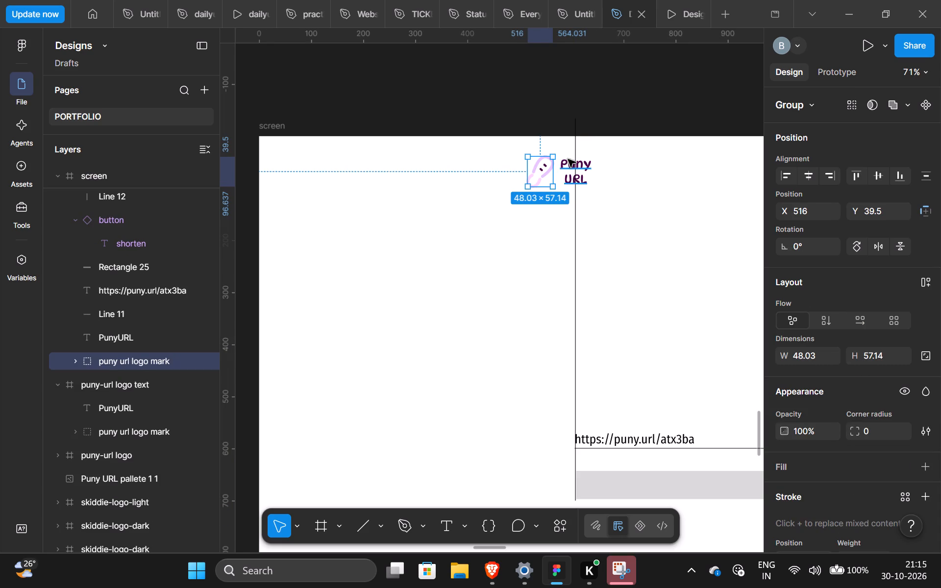
{"action": "left_click", "coordinate": [139, 349], "text": "shift"}
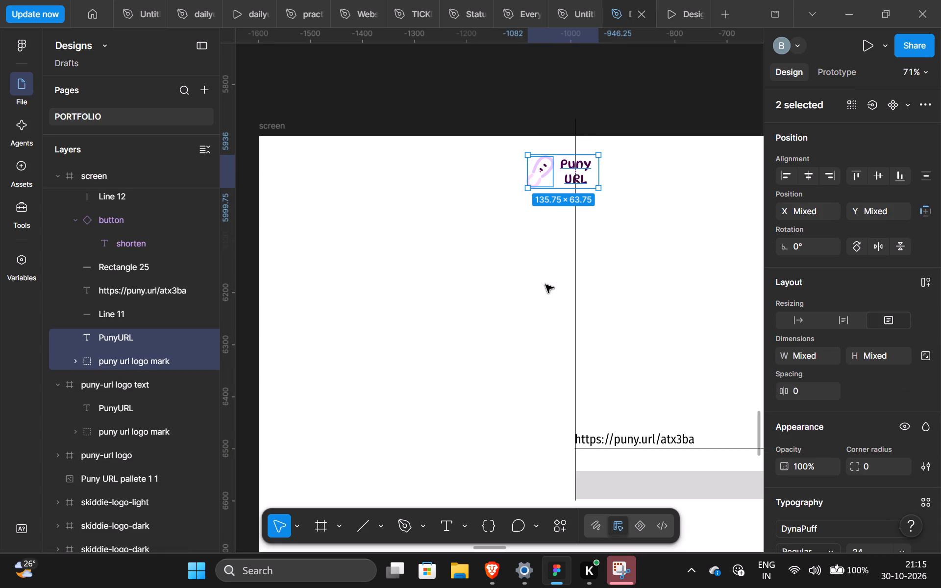
{"action": "key", "text": "Right"}
{"action": "key", "text": "Right"}
{"action": "key", "text": "Right"}
{"action": "key", "text": "Right"}
{"action": "key", "text": "Right"}
{"action": "key", "text": "Right"}
{"action": "key", "text": "Right"}
{"action": "key", "text": "Right"}
{"action": "key", "text": "Right"}
{"action": "key", "text": "Right"}
{"action": "key", "text": "Right"}
{"action": "key", "text": "Right"}
{"action": "key", "text": "Right"}
{"action": "key", "text": "Right"}
{"action": "key", "text": "Right"}
{"action": "key", "text": "Right"}
{"action": "key", "text": "Right"}
{"action": "key", "text": "Right"}
{"action": "key", "text": "Right"}
{"action": "key", "text": "Right"}
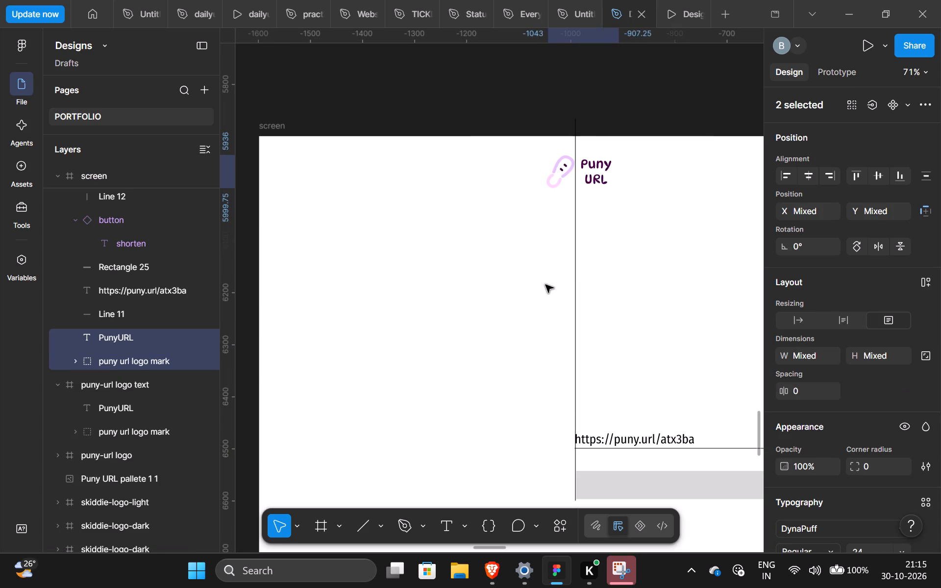
{"action": "key", "text": "Right"}
{"action": "key", "text": "Right"}
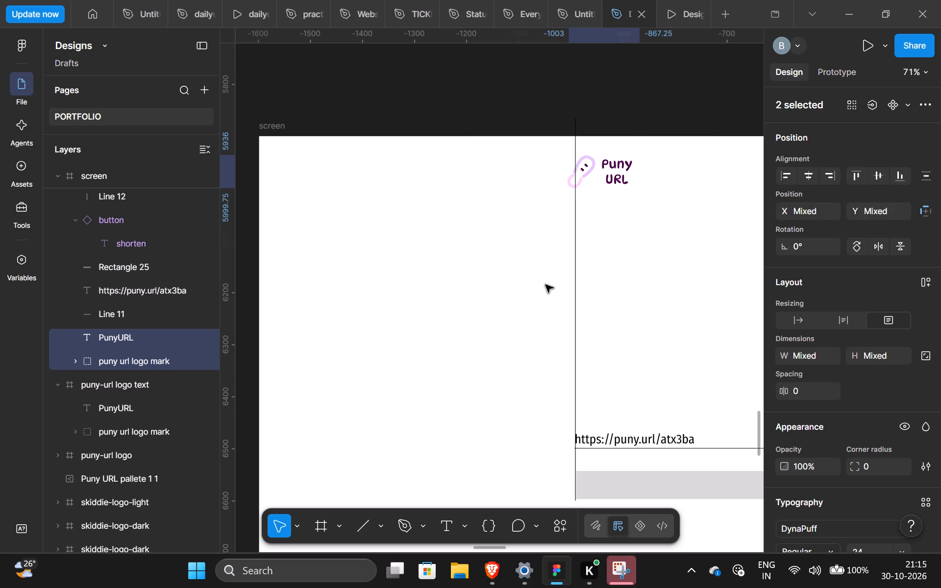
{"action": "key", "text": "Right"}
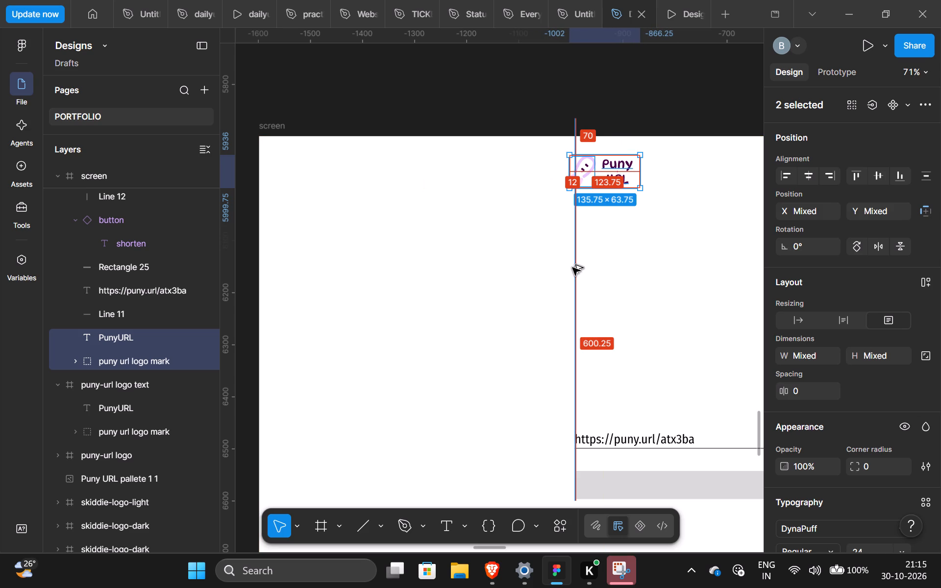
{"action": "key", "text": "alt+Right"}
{"action": "key", "text": "alt+Right"}
{"action": "key", "text": "alt+Right"}
{"action": "key", "text": "alt+Right"}
{"action": "key", "text": "alt+Right"}
{"action": "key", "text": "alt+Right"}
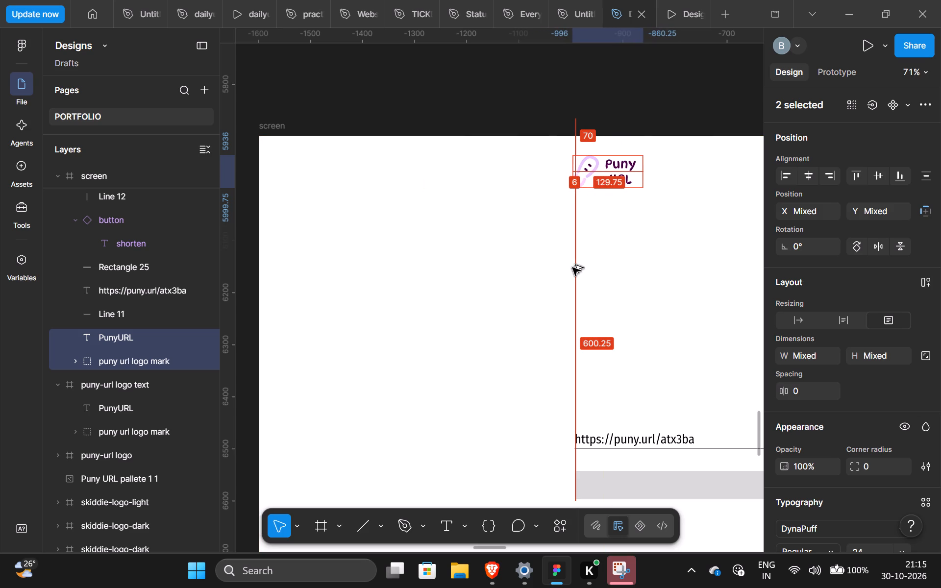
{"action": "key", "text": "alt+Right"}
{"action": "key", "text": "alt+Right"}
{"action": "key", "text": "alt+Right"}
{"action": "key", "text": "alt+Right"}
{"action": "key", "text": "alt+Right"}
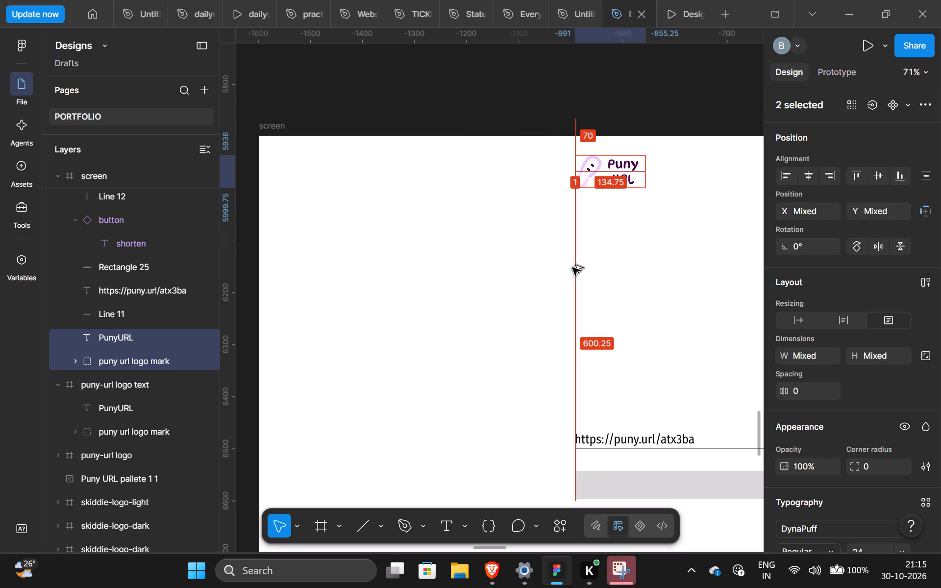
{"action": "key", "text": "alt+Right"}
{"action": "key", "text": "alt+Right"}
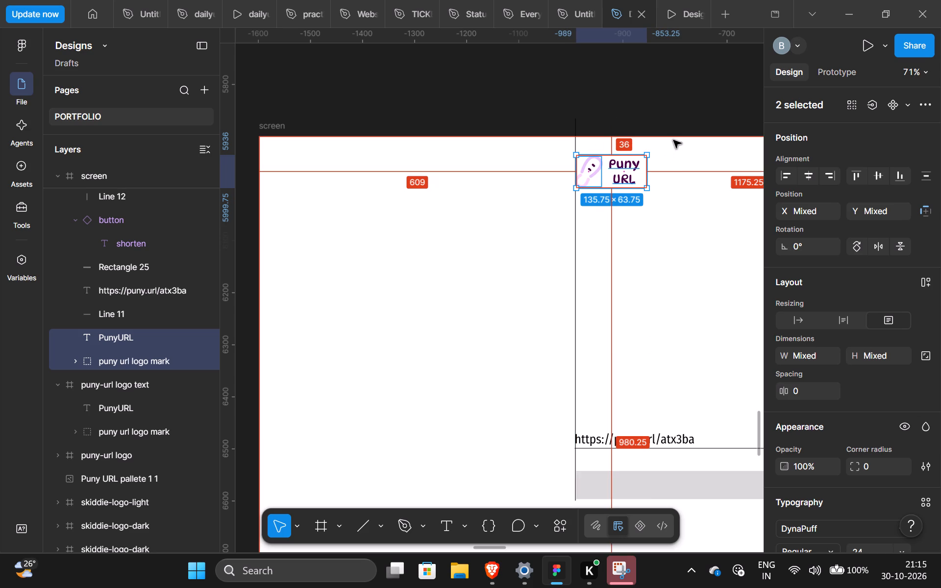
Raise the logo mark and PunyURL text together to Y 5910, 10 below the screen frame's top edge.
{"action": "key", "text": "alt+Up"}
{"action": "key", "text": "alt+Up"}
{"action": "key", "text": "alt+Up"}
{"action": "key", "text": "alt+Up"}
{"action": "key", "text": "alt+Up"}
{"action": "key", "text": "alt+Up"}
{"action": "key", "text": "alt+Up"}
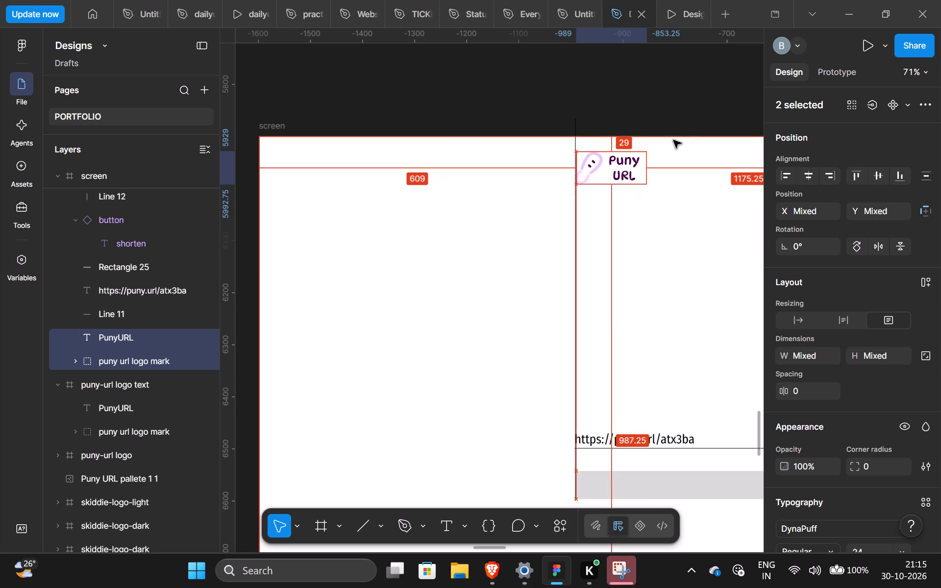
{"action": "key", "text": "alt+Up"}
{"action": "key", "text": "alt+Up"}
{"action": "key", "text": "alt+Up"}
{"action": "key", "text": "alt+Up"}
{"action": "key", "text": "alt+Up"}
{"action": "key", "text": "alt+Up"}
{"action": "key", "text": "alt+Up"}
{"action": "key", "text": "alt+Up"}
{"action": "key", "text": "alt+Up"}
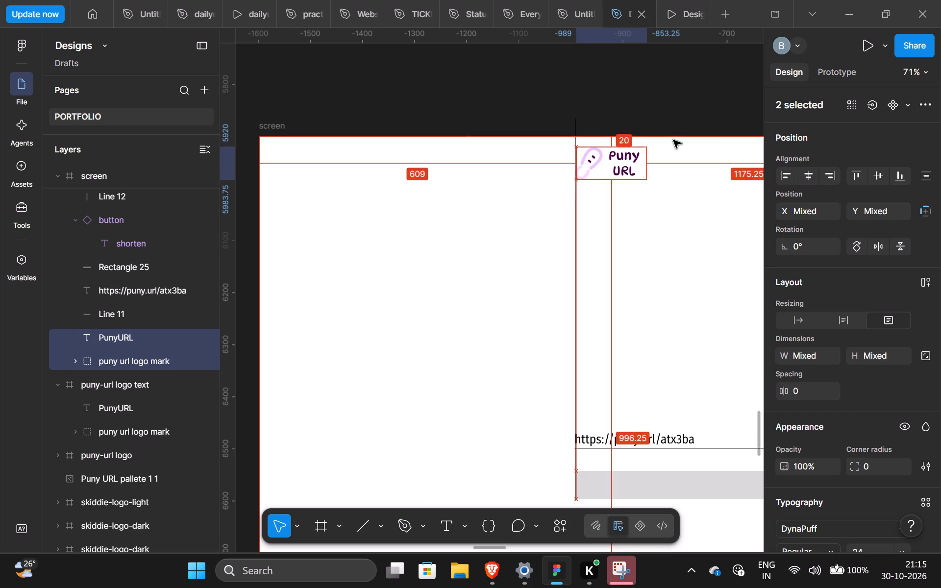
{"action": "key", "text": "alt+Up"}
{"action": "key", "text": "alt+Up"}
{"action": "key", "text": "alt+Up"}
{"action": "key", "text": "alt+Up"}
{"action": "key", "text": "alt+Up"}
{"action": "key", "text": "alt+Up"}
{"action": "key", "text": "alt+Up"}
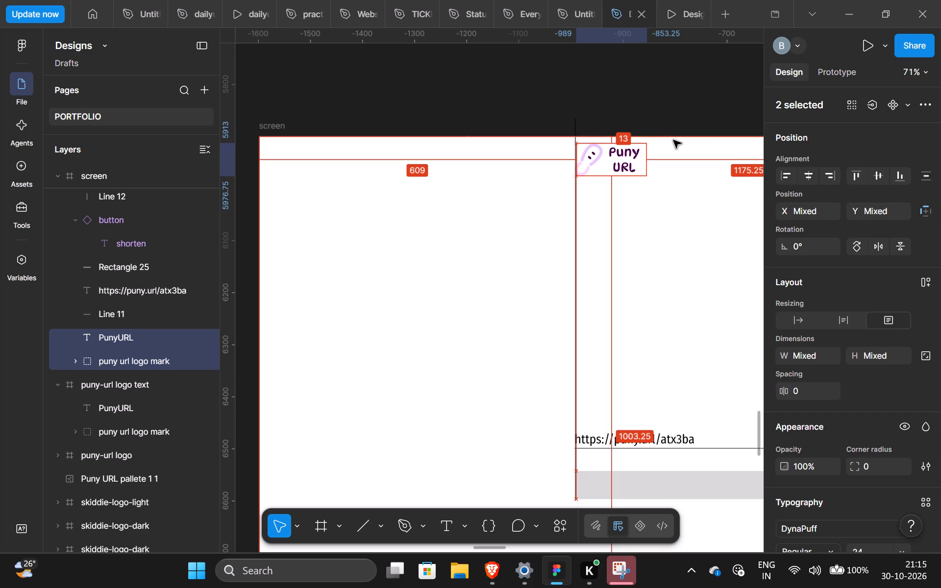
{"action": "key", "text": "alt+Up"}
{"action": "key", "text": "alt+Up"}
{"action": "key", "text": "alt+Up"}
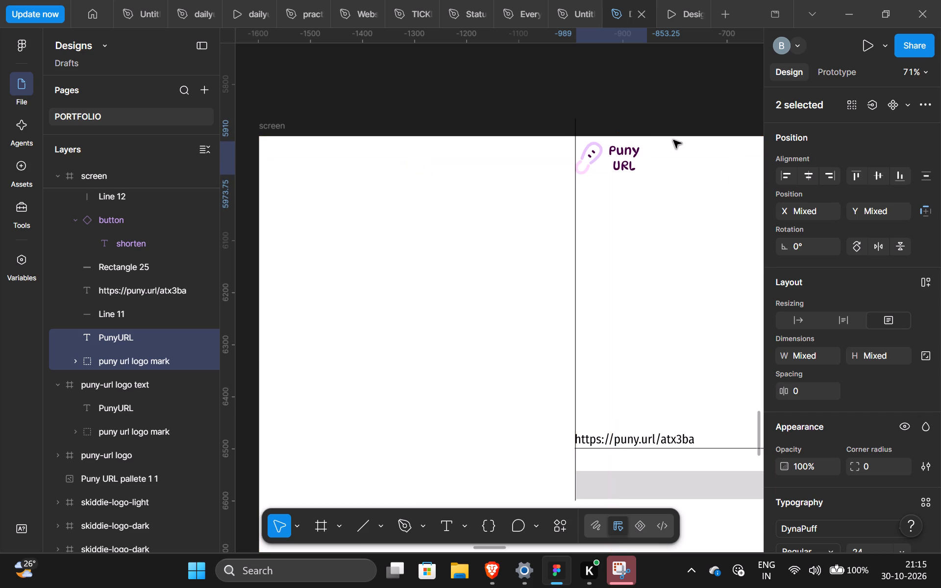
Lower the cat Vector at the screen frame's top to Y 5920, 20 below the frame's top edge.
{"action": "scroll", "coordinate": [673, 140], "scroll_direction": "left", "scroll_amount": 2}
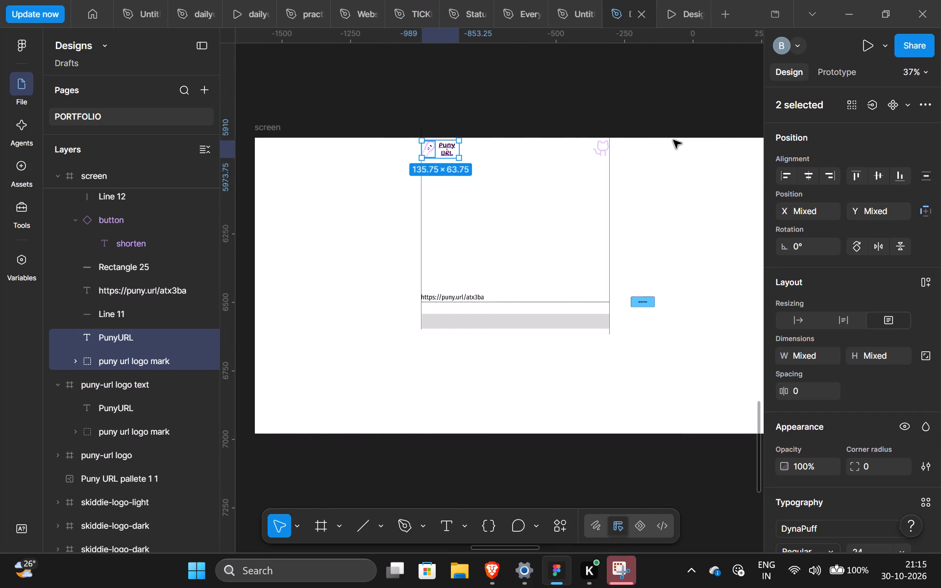
{"action": "left_click", "coordinate": [598, 152]}
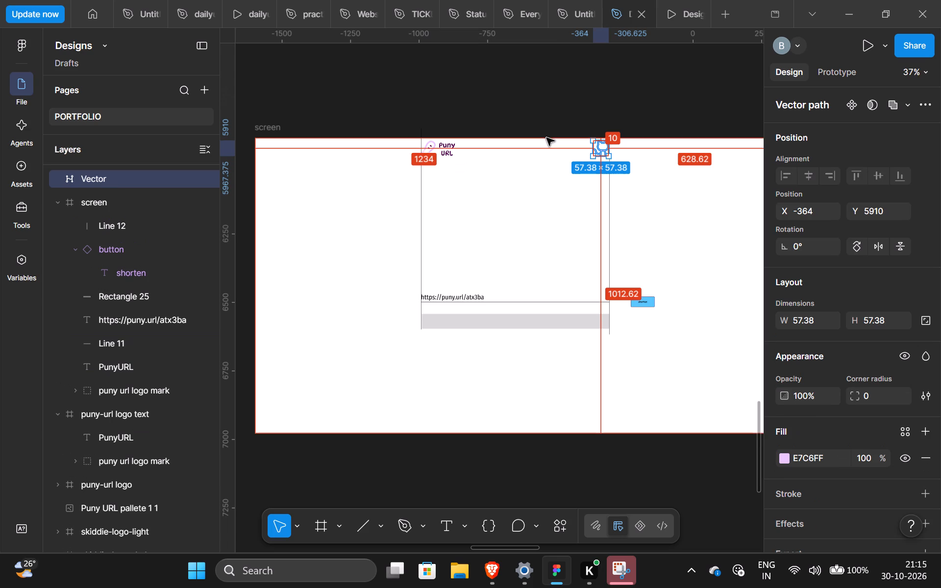
{"action": "key", "text": "alt+Down"}
{"action": "key", "text": "alt+Down"}
{"action": "key", "text": "alt+Down"}
{"action": "key", "text": "alt+Down"}
{"action": "key", "text": "alt+Down"}
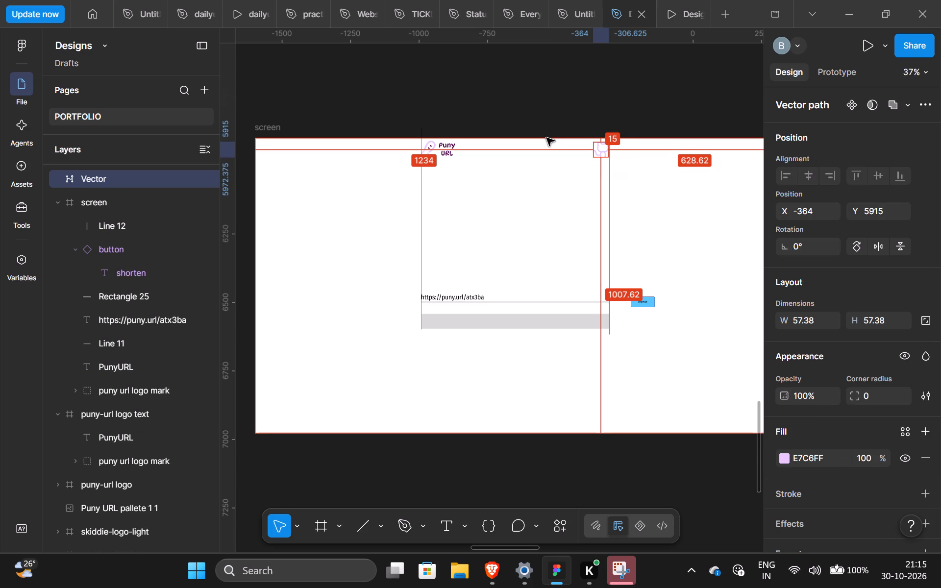
{"action": "key", "text": "alt+Down"}
{"action": "key", "text": "alt+Down"}
{"action": "key", "text": "alt+Down"}
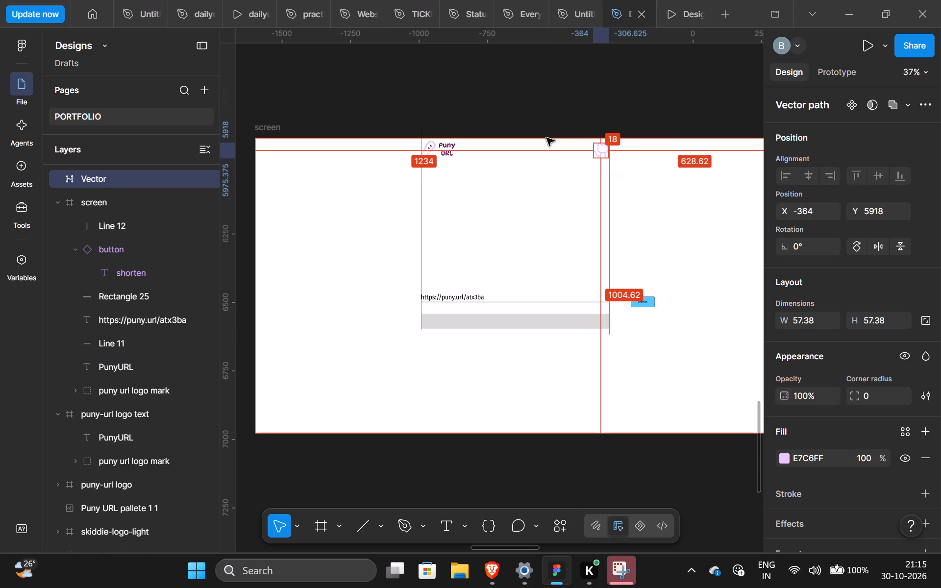
{"action": "key", "text": "alt+Down"}
{"action": "key", "text": "alt+Down"}
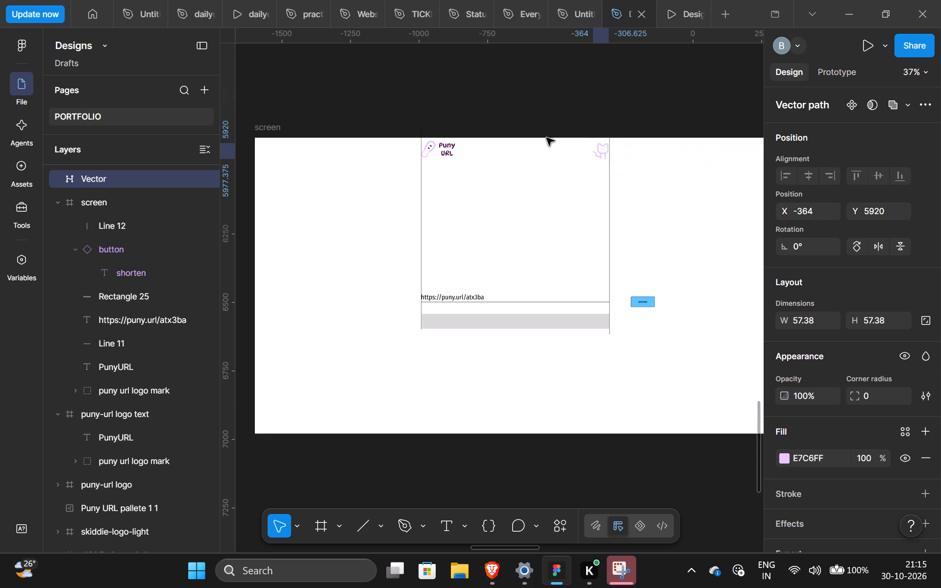
Lower the Puny URL logo mark and PunyURL text together to Y 5920, level with the top of the cat Vector.
{"action": "left_click", "coordinate": [445, 159]}
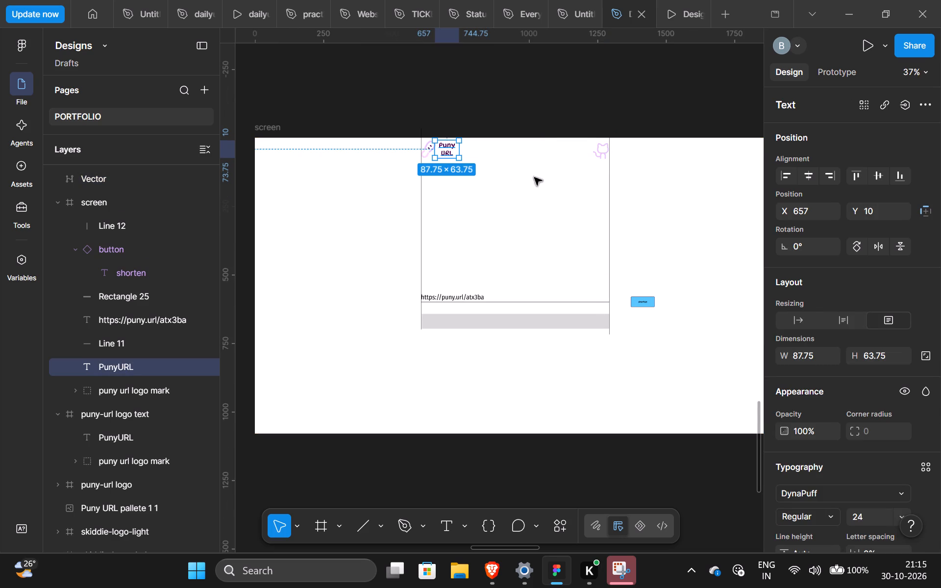
{"action": "left_click", "coordinate": [426, 149], "text": "shift"}
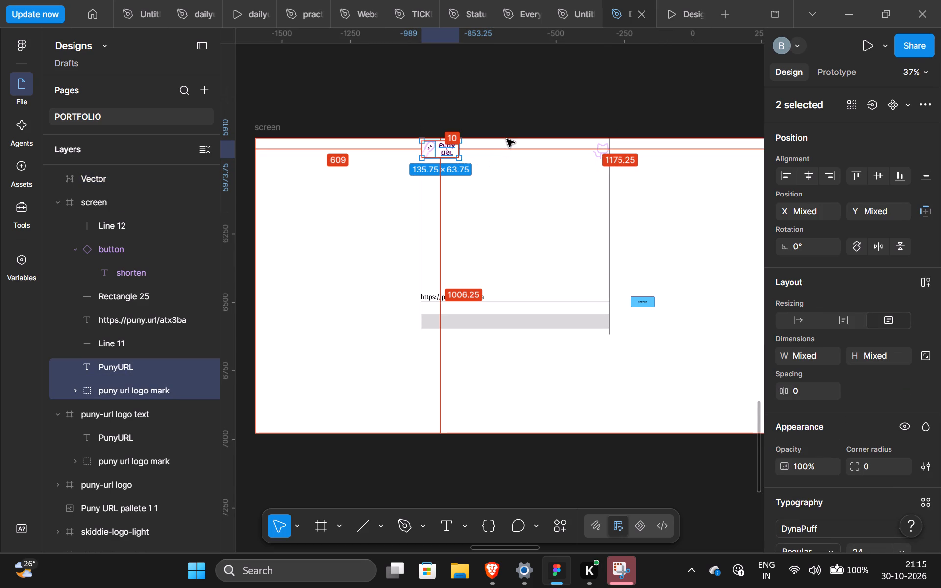
{"action": "key", "text": "alt+Down"}
{"action": "key", "text": "alt+Down"}
{"action": "key", "text": "alt+Down"}
{"action": "key", "text": "alt+Down"}
{"action": "key", "text": "alt+Down"}
{"action": "key", "text": "alt+Down"}
{"action": "key", "text": "alt+Down"}
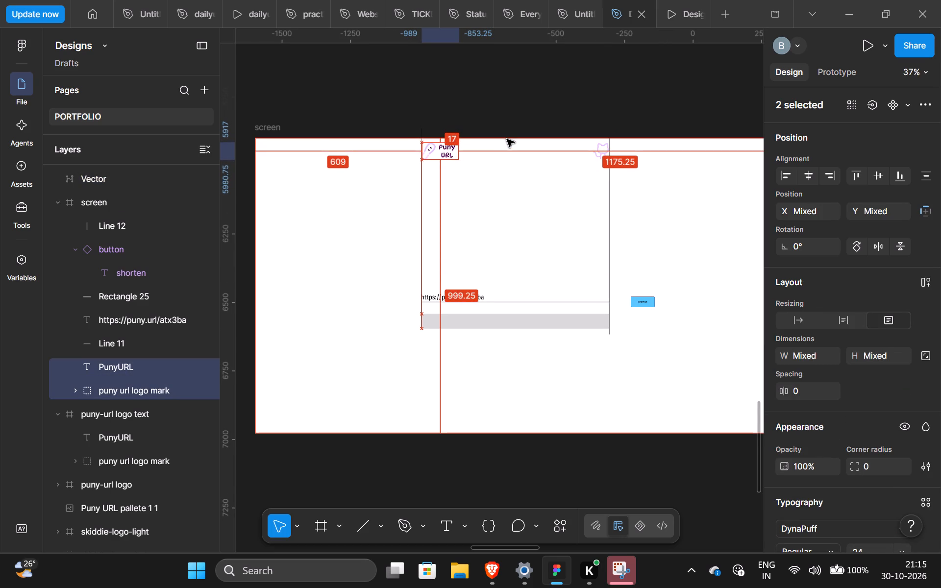
{"action": "key", "text": "alt+Down"}
{"action": "key", "text": "alt+Down"}
{"action": "key", "text": "alt+Down"}
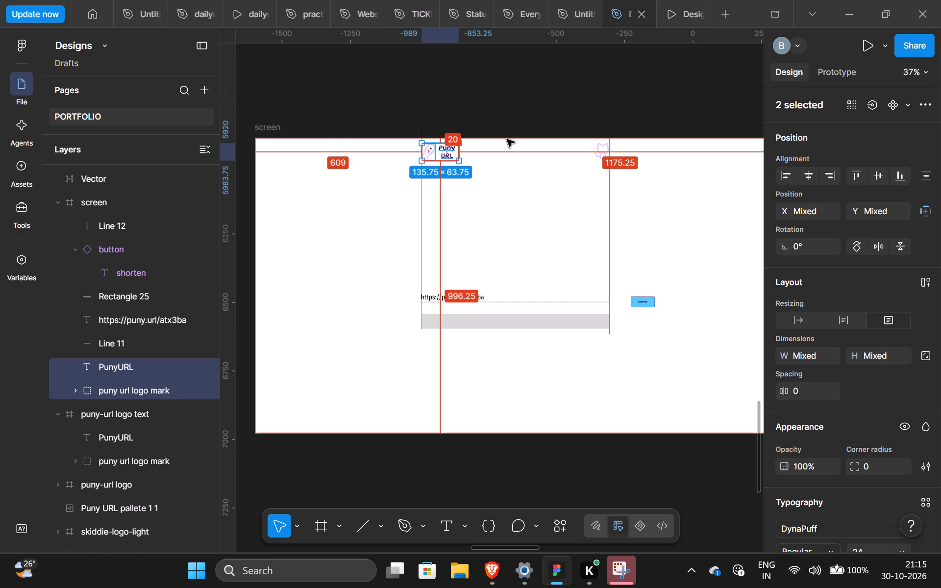
{"action": "left_click", "coordinate": [599, 156]}
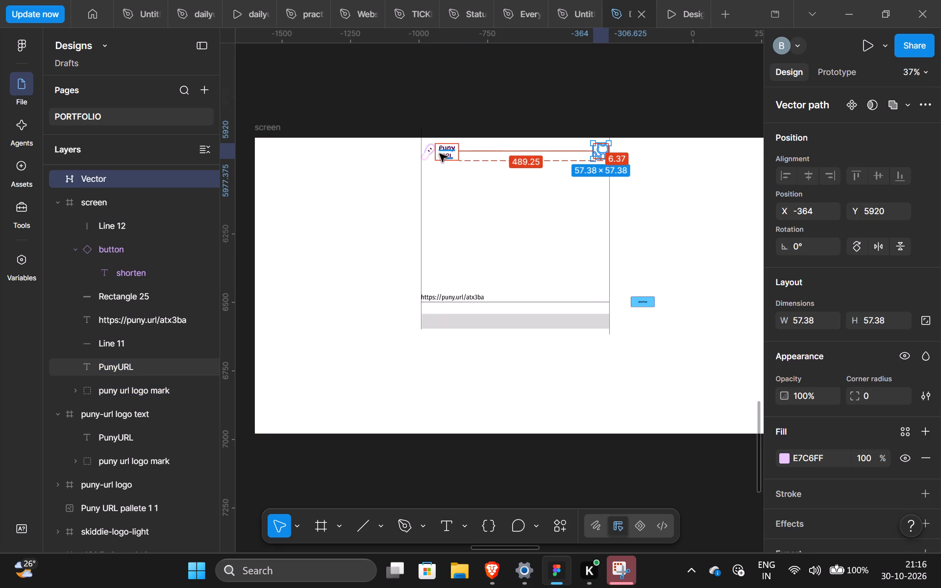
{"action": "left_click", "coordinate": [554, 73]}
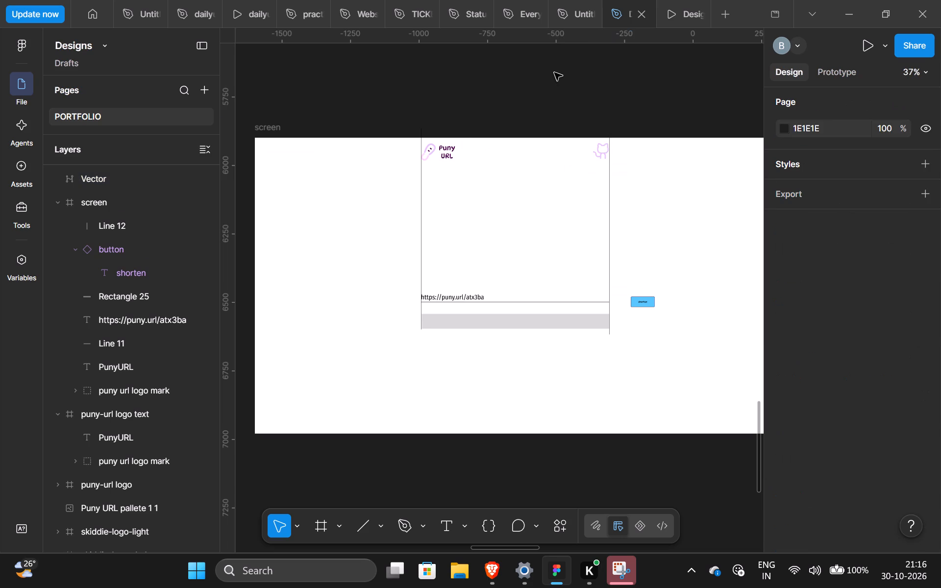
Delete both vertical guide lines running down to the grey rectangle's ends.
{"action": "left_click", "coordinate": [421, 210]}
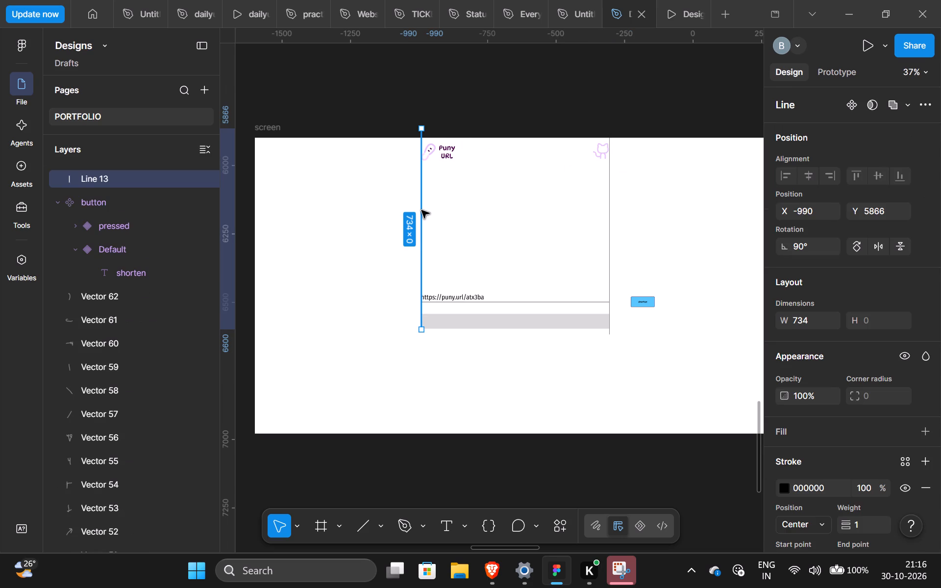
{"action": "key", "text": "BackSpace"}
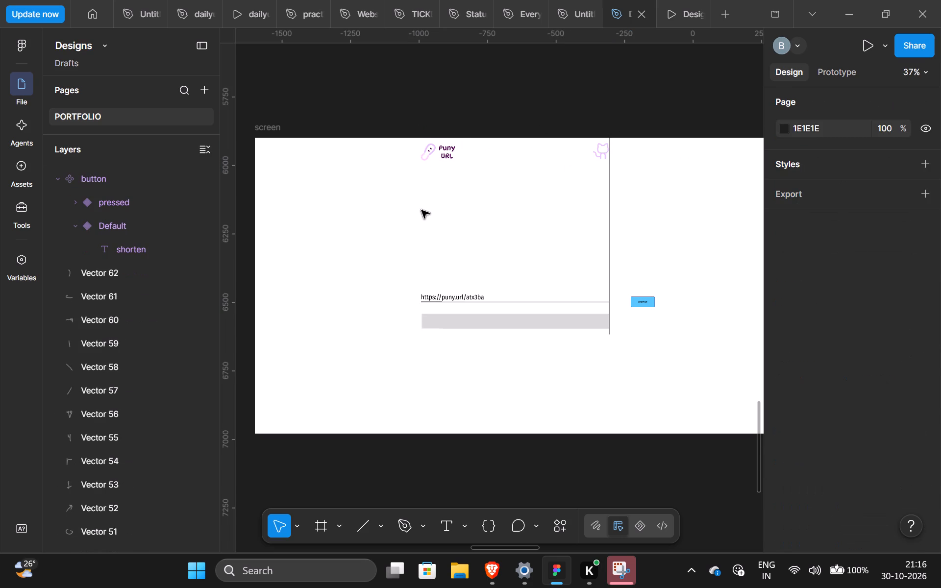
{"action": "left_click", "coordinate": [609, 221]}
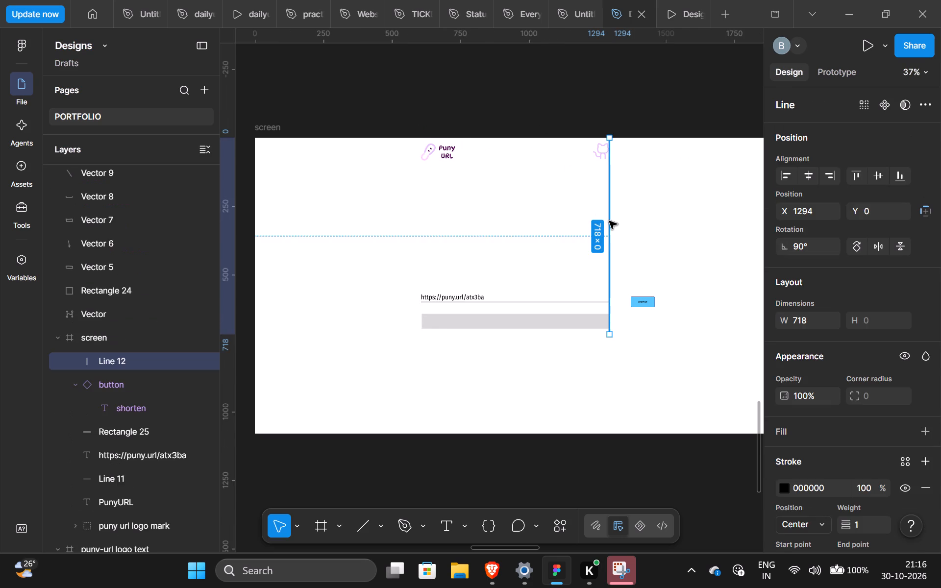
{"action": "key", "text": "BackSpace"}
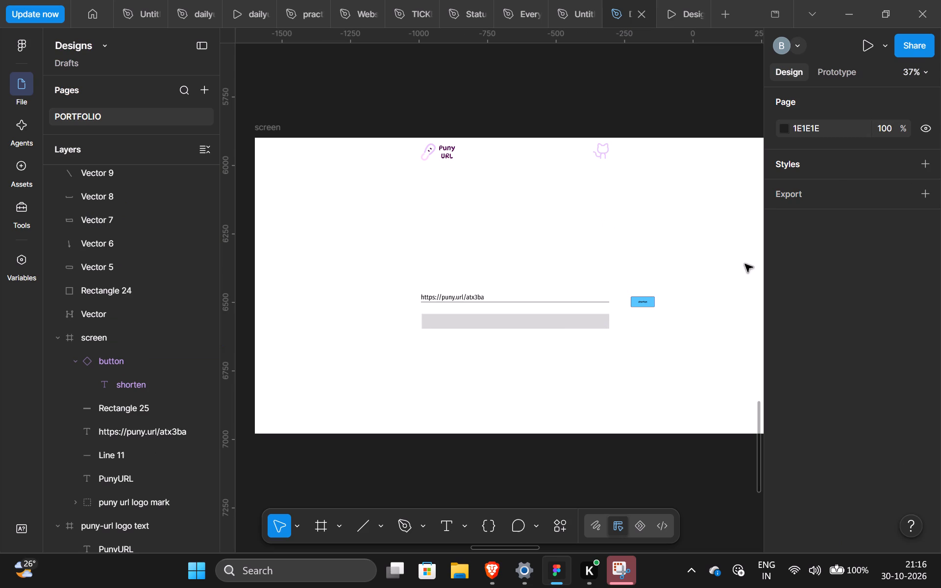
Recolour the shorten button instance on the screen frame with #E7C6FF sampled from the cat.
{"action": "left_click", "coordinate": [649, 304]}
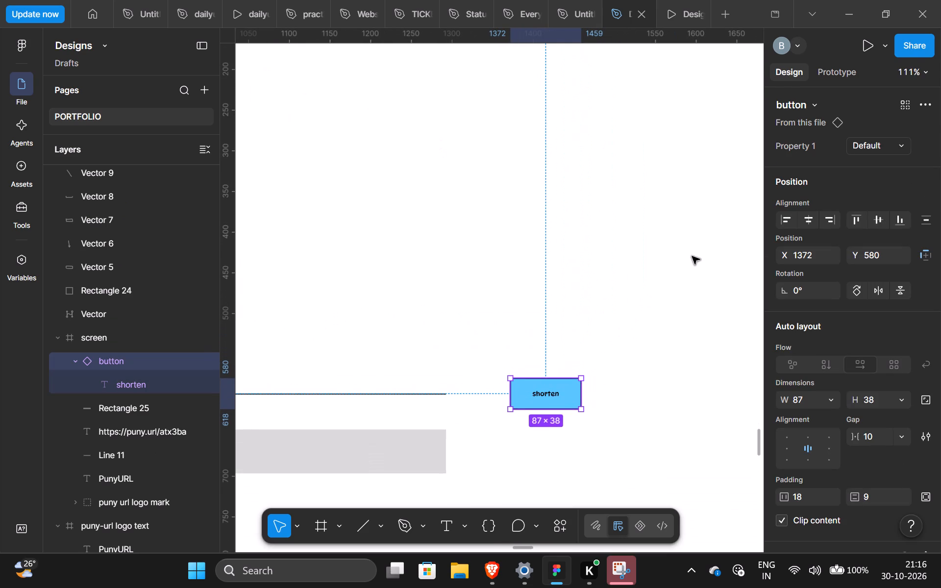
{"action": "scroll", "coordinate": [692, 256], "scroll_direction": "left", "scroll_amount": 3}
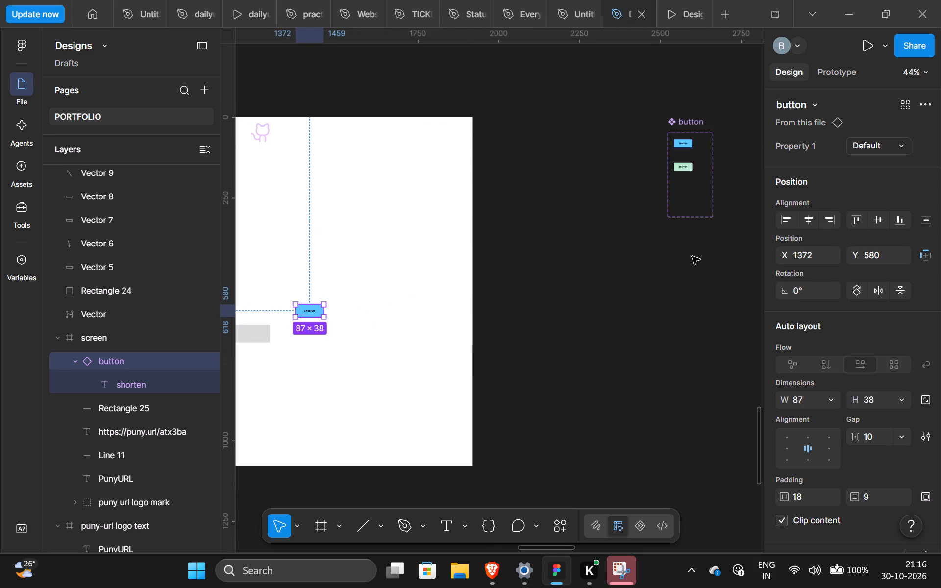
{"action": "scroll", "coordinate": [692, 256], "scroll_direction": "left", "scroll_amount": 1}
{"action": "scroll", "coordinate": [692, 256], "scroll_direction": "up", "scroll_amount": 3}
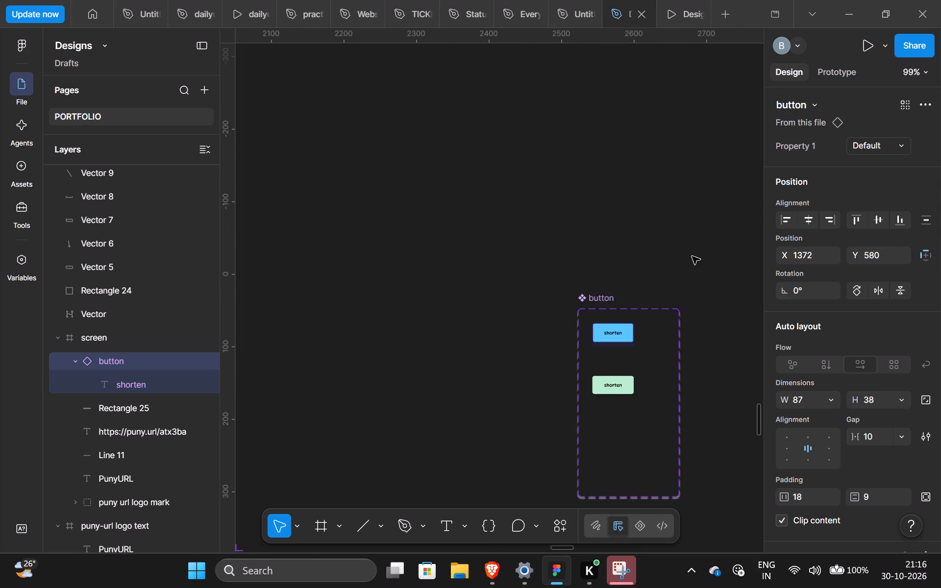
{"action": "scroll", "coordinate": [692, 256], "scroll_direction": "right", "scroll_amount": 6}
{"action": "scroll", "coordinate": [692, 256], "scroll_direction": "left", "scroll_amount": 3}
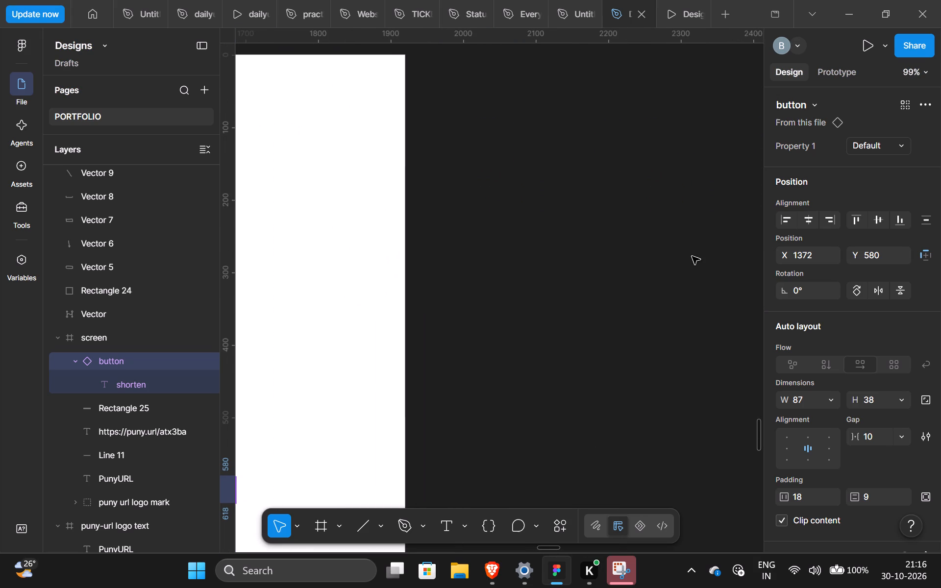
{"action": "scroll", "coordinate": [692, 256], "scroll_direction": "right", "scroll_amount": 4}
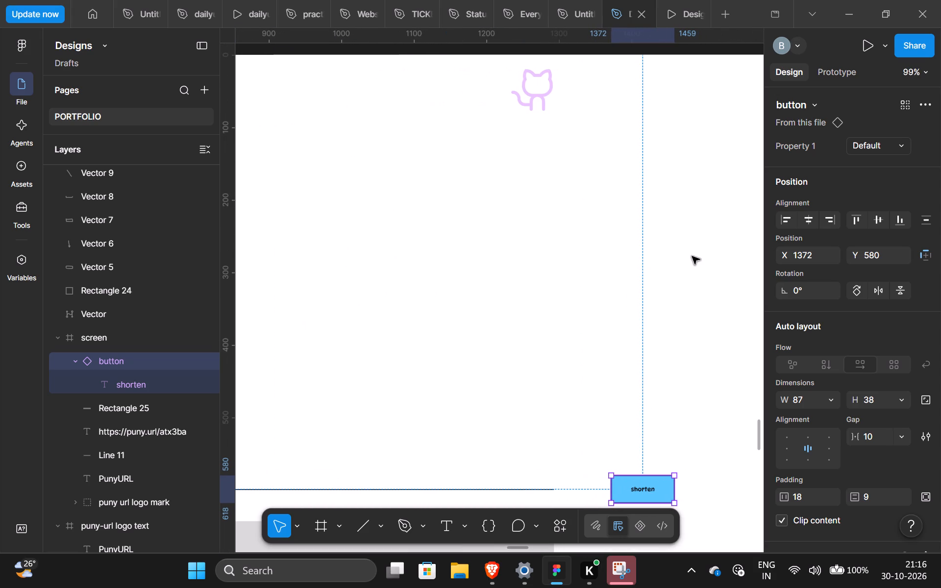
{"action": "key", "text": "i"}
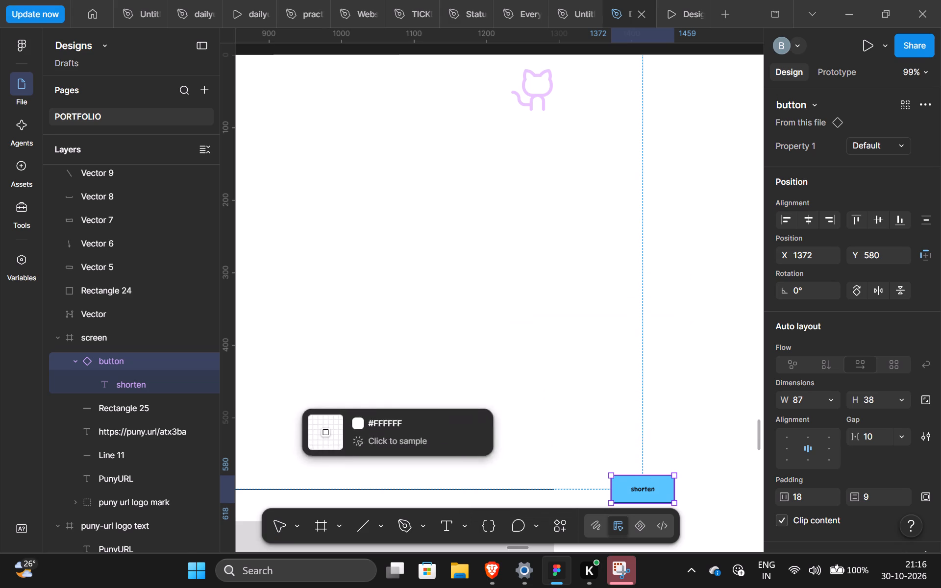
{"action": "left_click", "coordinate": [274, 533]}
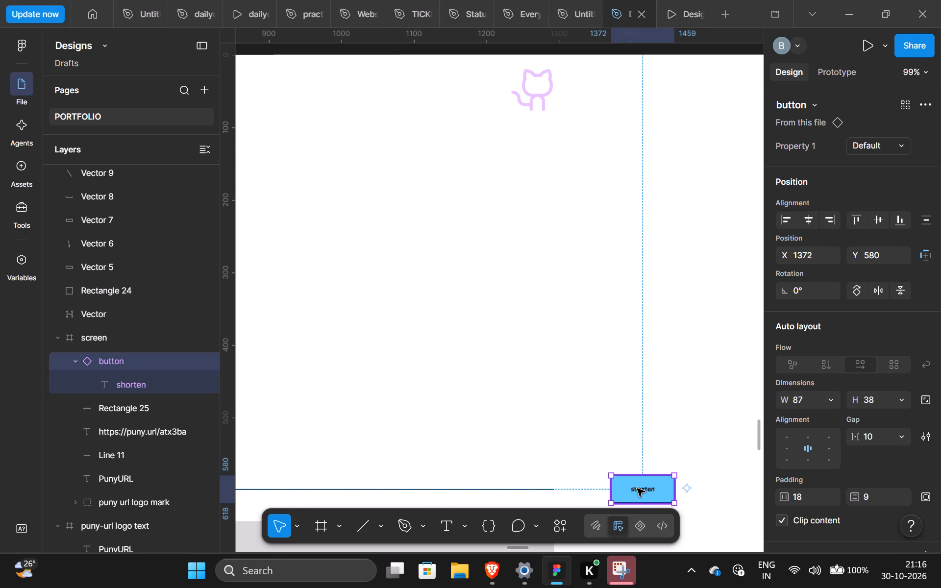
{"action": "left_click", "coordinate": [631, 489]}
{"action": "key", "text": "i"}
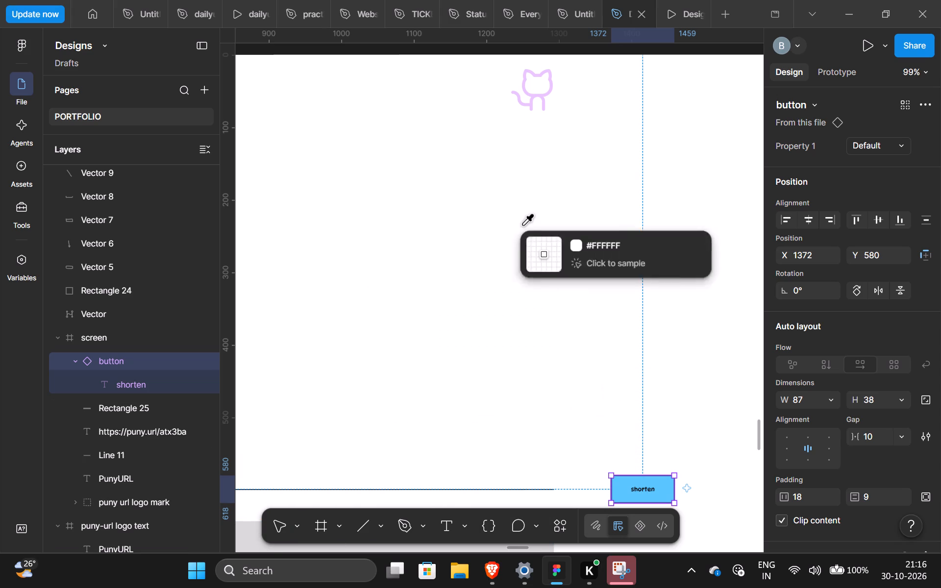
{"action": "left_click", "coordinate": [530, 94]}
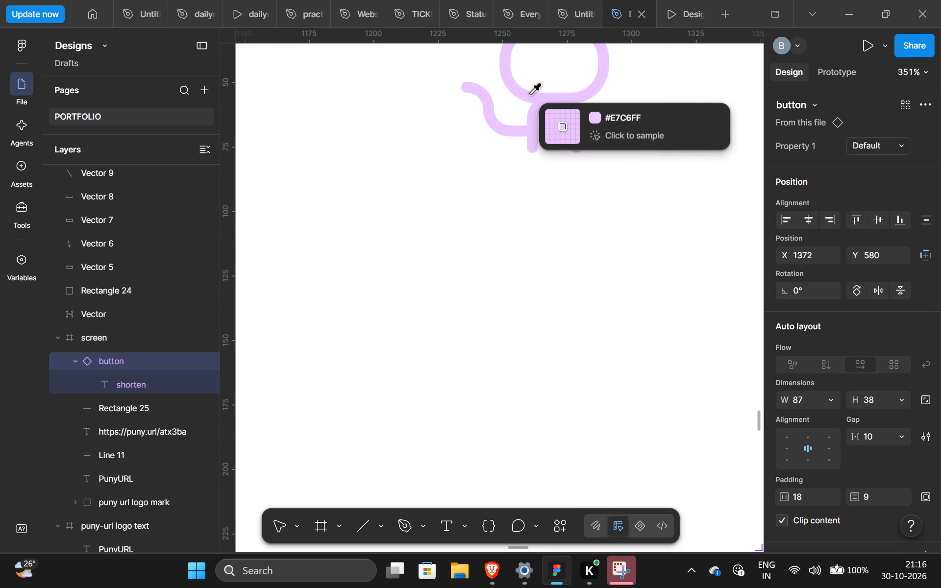
Recolour the Default variant of the button component with #E7C6FF sampled from the screen's shorten button.
{"action": "scroll", "coordinate": [570, 225], "scroll_direction": "down", "scroll_amount": 1}
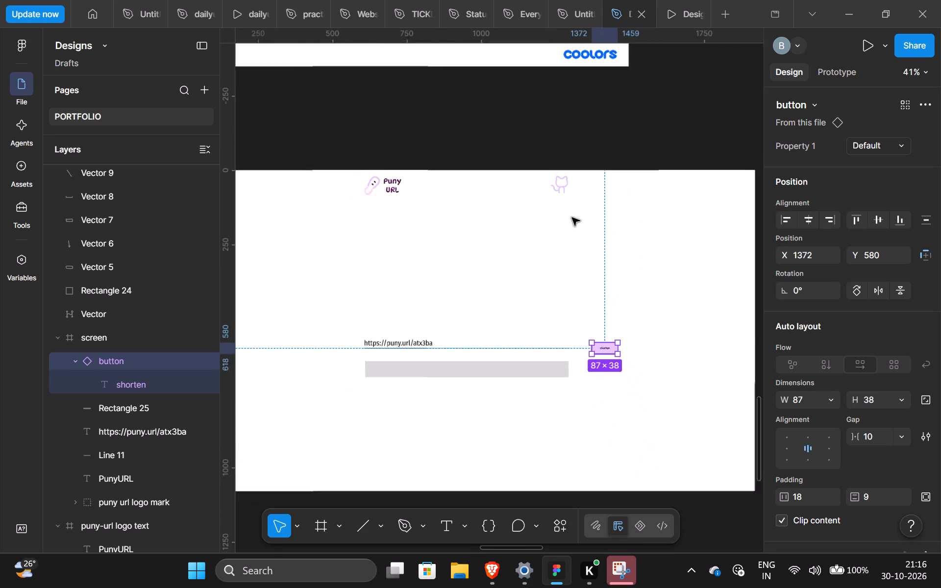
{"action": "scroll", "coordinate": [571, 218], "scroll_direction": "left", "scroll_amount": 2}
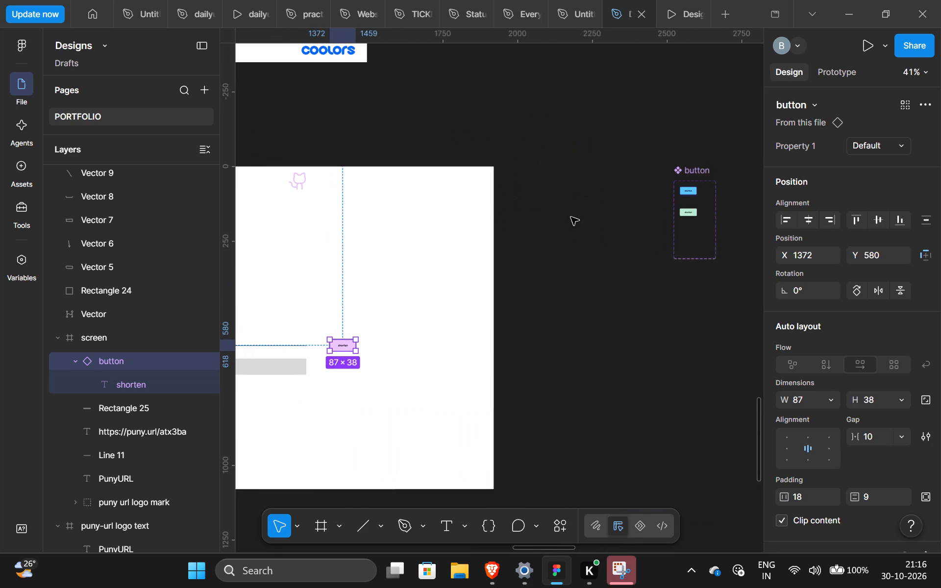
{"action": "scroll", "coordinate": [571, 217], "scroll_direction": "left", "scroll_amount": 1}
{"action": "left_click", "coordinate": [705, 204]}
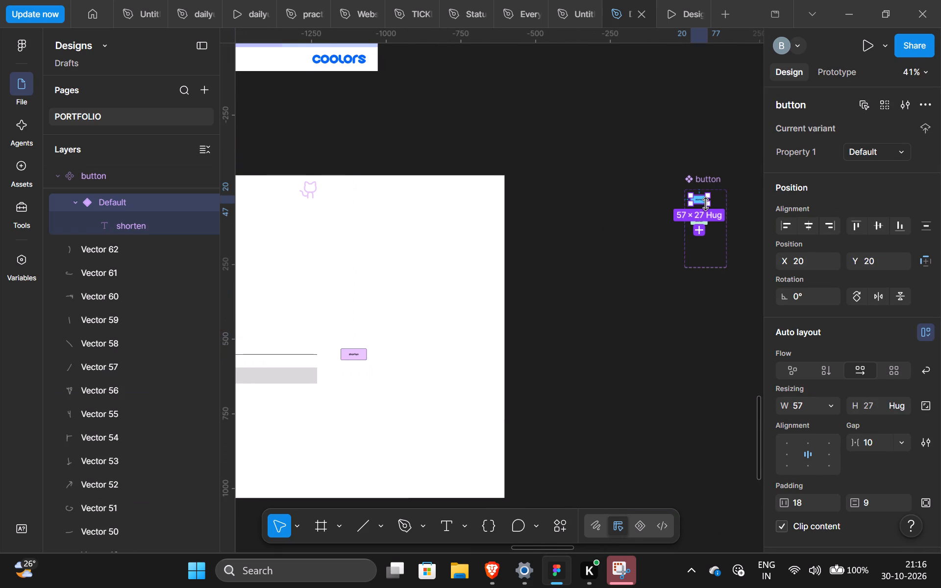
{"action": "key", "text": "i"}
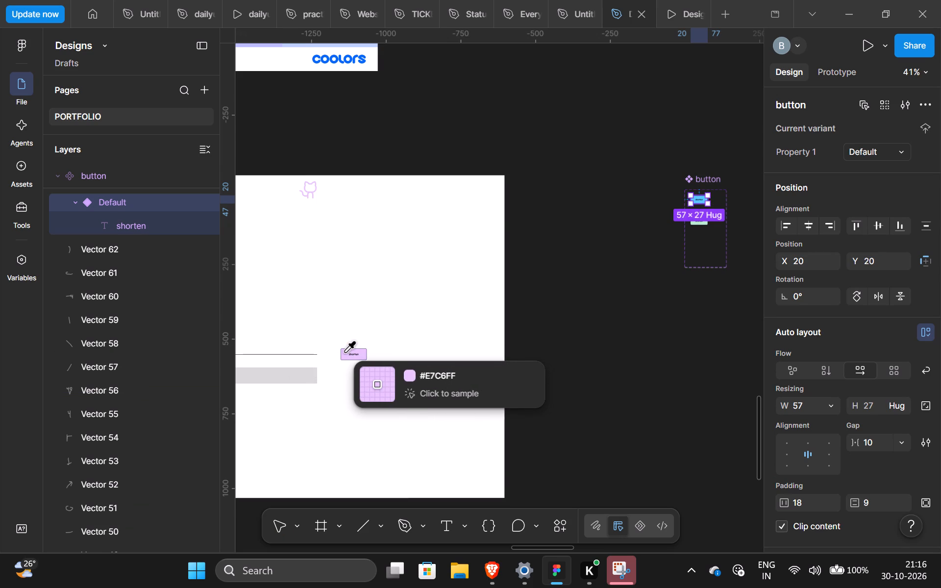
{"action": "left_click", "coordinate": [344, 352]}
{"action": "left_click", "coordinate": [559, 346]}
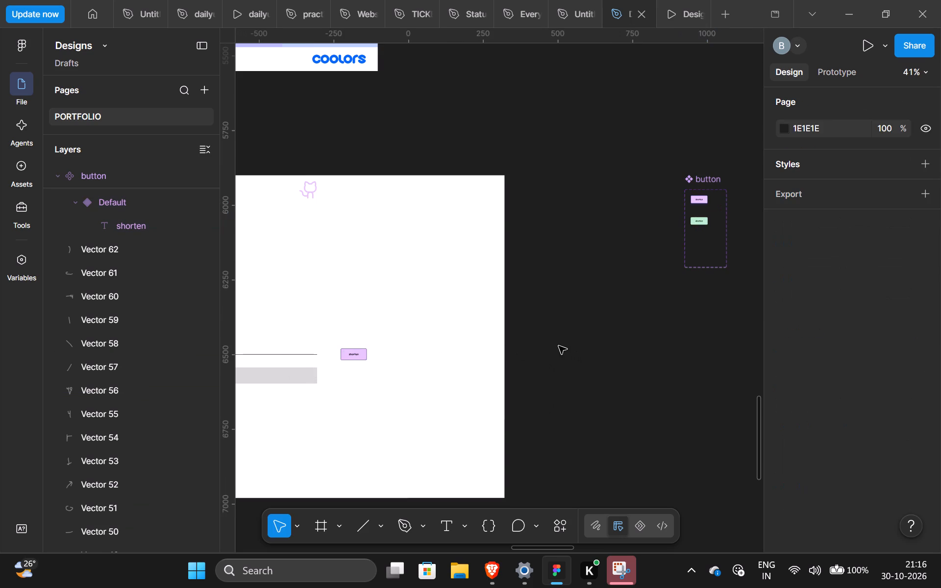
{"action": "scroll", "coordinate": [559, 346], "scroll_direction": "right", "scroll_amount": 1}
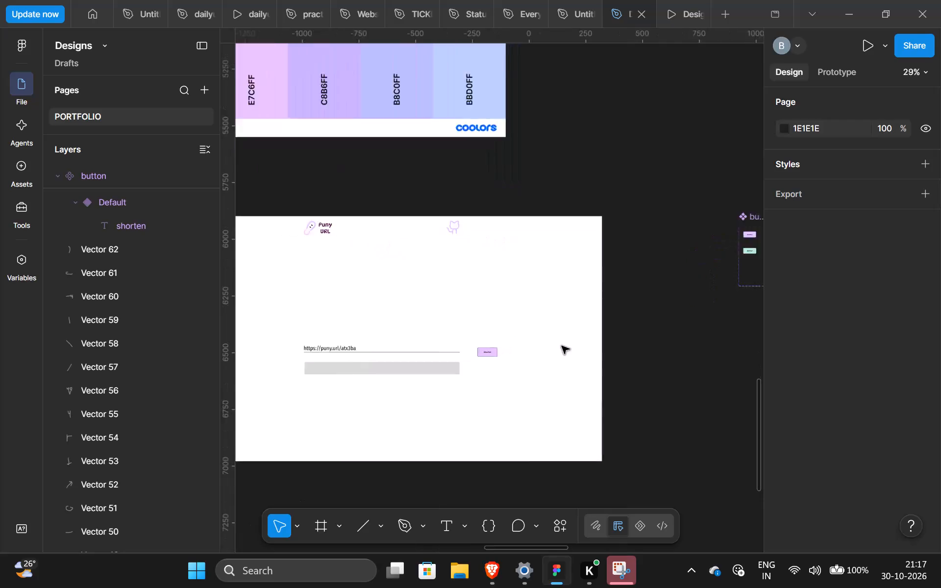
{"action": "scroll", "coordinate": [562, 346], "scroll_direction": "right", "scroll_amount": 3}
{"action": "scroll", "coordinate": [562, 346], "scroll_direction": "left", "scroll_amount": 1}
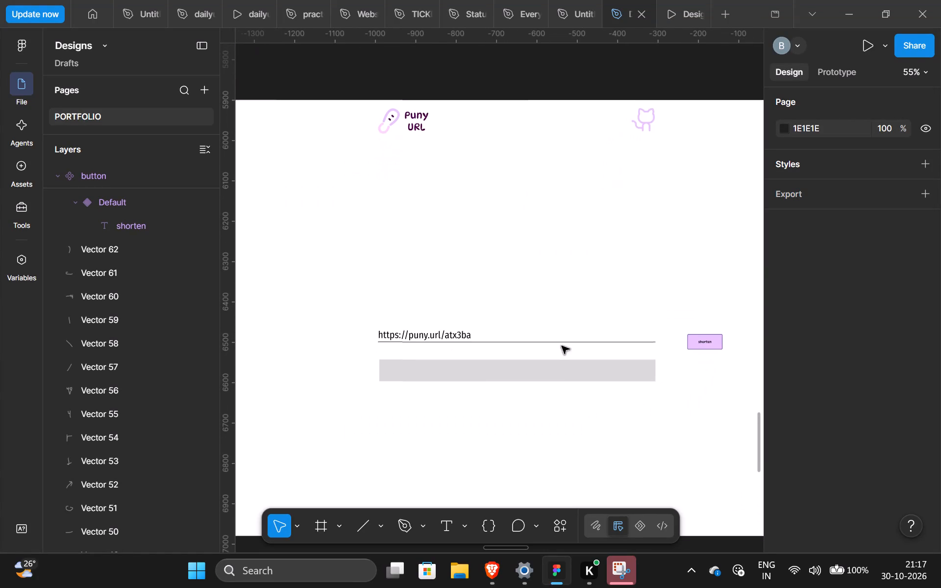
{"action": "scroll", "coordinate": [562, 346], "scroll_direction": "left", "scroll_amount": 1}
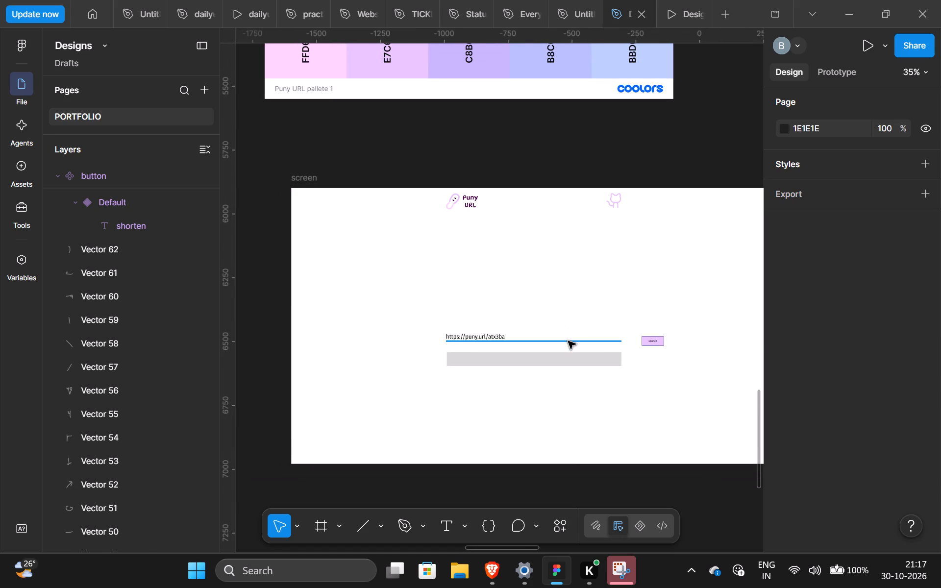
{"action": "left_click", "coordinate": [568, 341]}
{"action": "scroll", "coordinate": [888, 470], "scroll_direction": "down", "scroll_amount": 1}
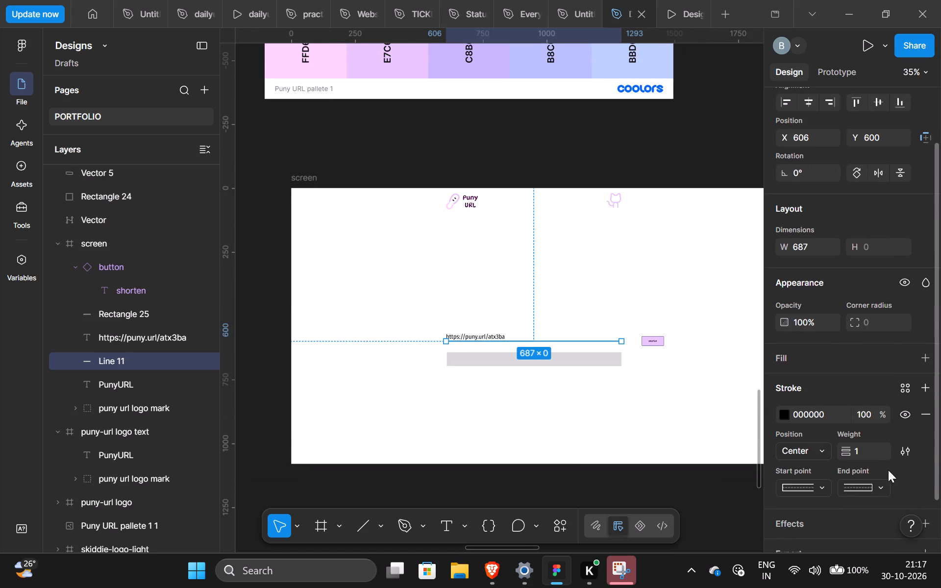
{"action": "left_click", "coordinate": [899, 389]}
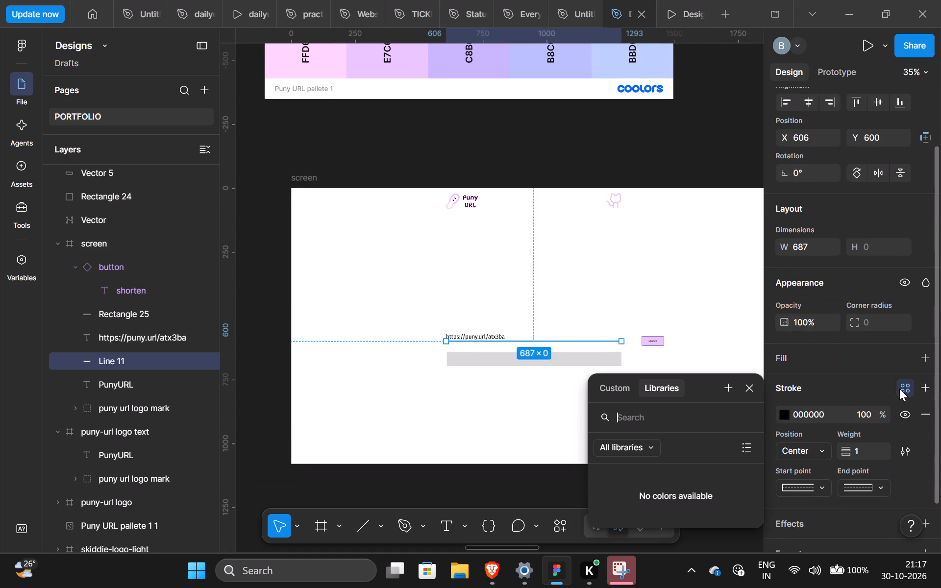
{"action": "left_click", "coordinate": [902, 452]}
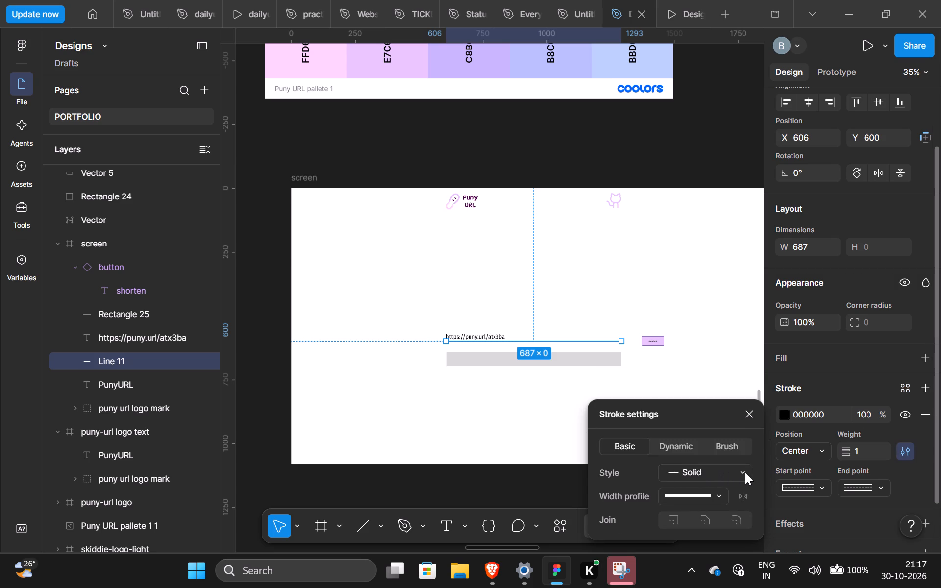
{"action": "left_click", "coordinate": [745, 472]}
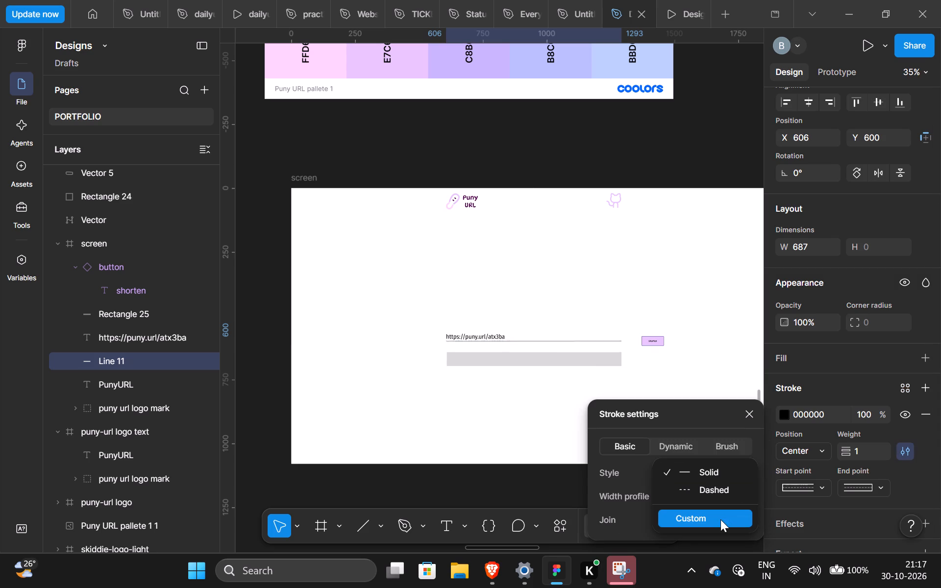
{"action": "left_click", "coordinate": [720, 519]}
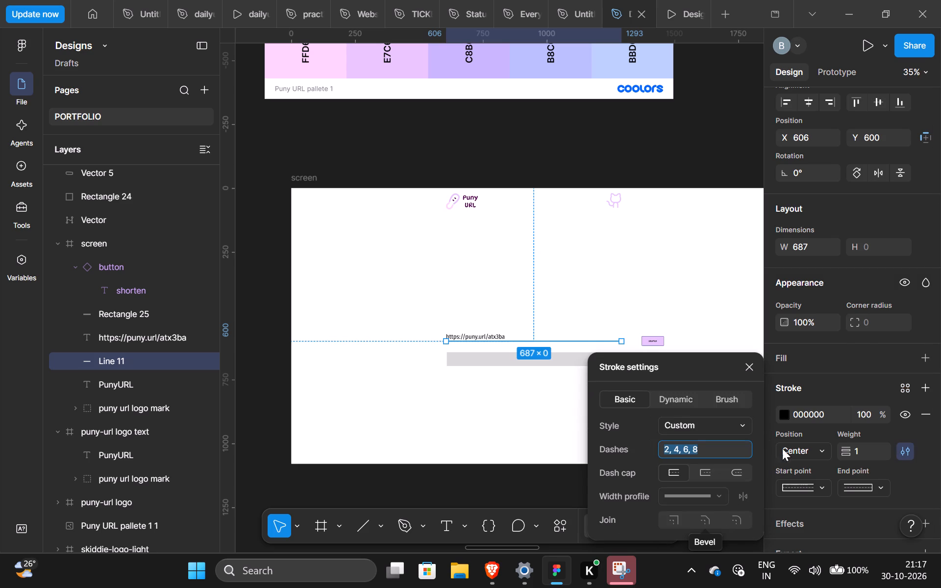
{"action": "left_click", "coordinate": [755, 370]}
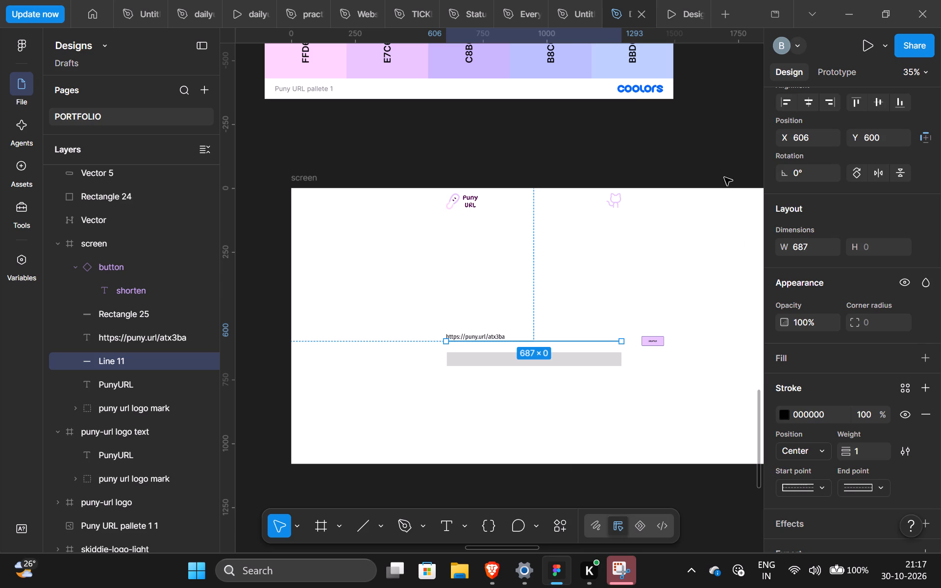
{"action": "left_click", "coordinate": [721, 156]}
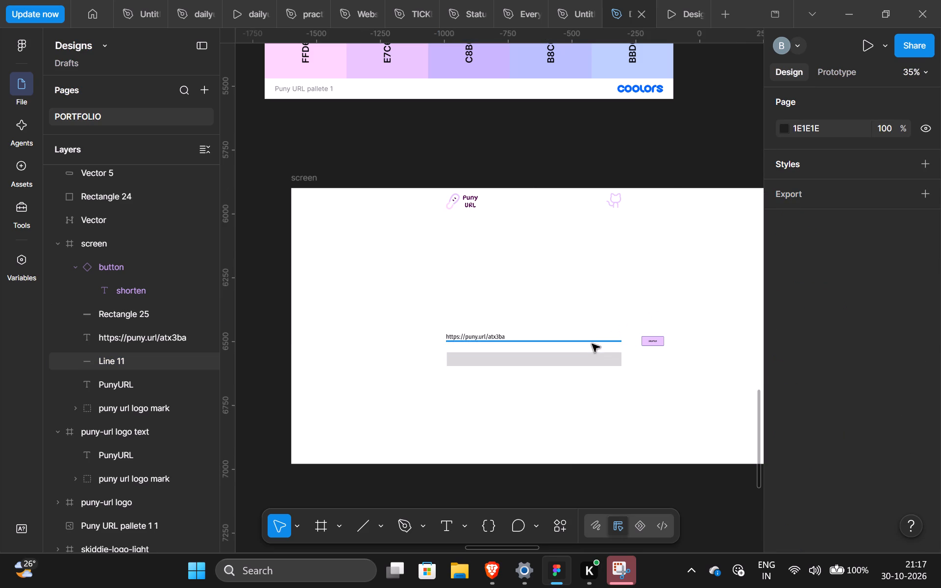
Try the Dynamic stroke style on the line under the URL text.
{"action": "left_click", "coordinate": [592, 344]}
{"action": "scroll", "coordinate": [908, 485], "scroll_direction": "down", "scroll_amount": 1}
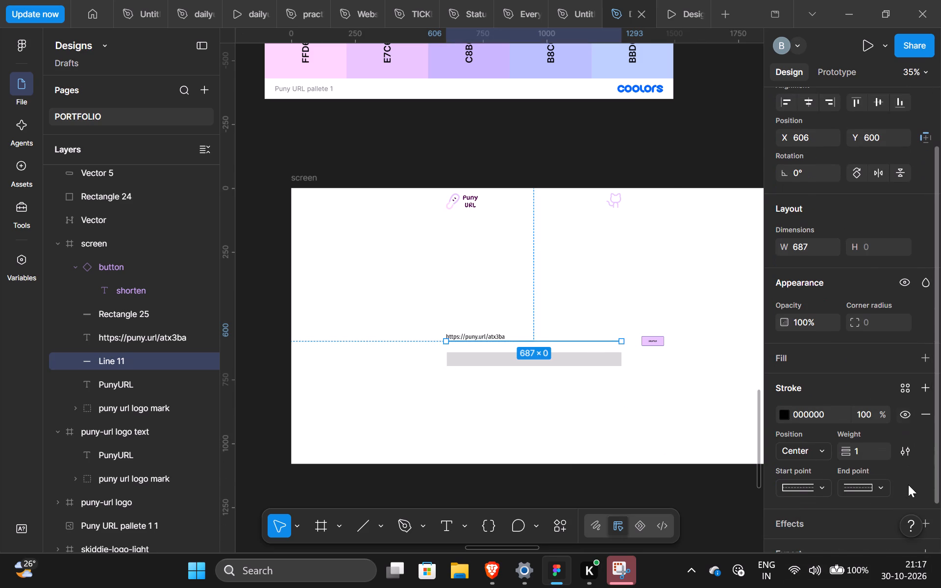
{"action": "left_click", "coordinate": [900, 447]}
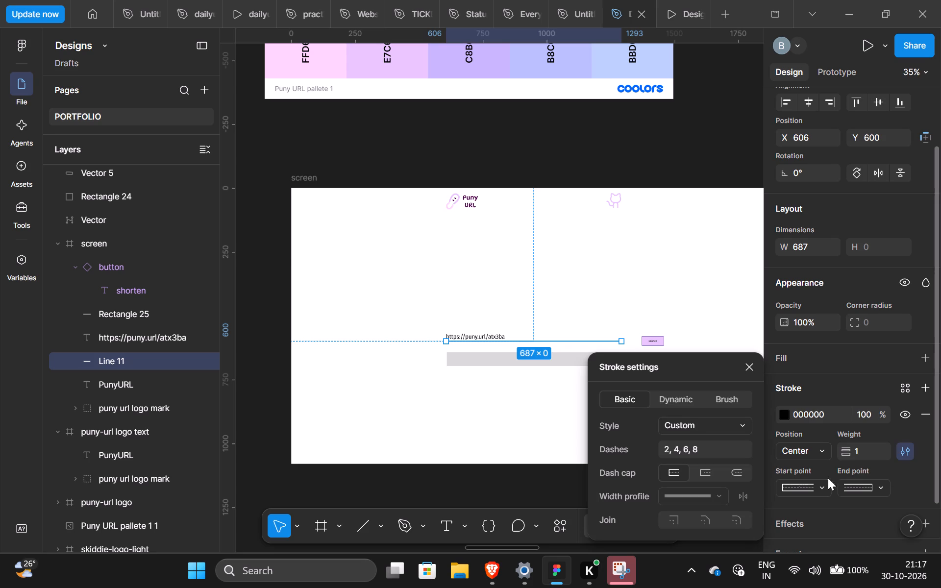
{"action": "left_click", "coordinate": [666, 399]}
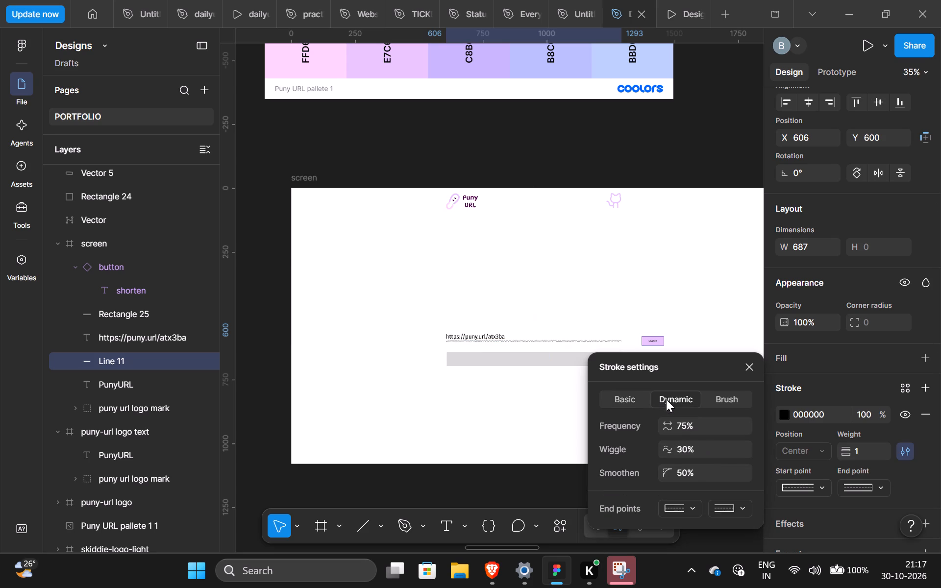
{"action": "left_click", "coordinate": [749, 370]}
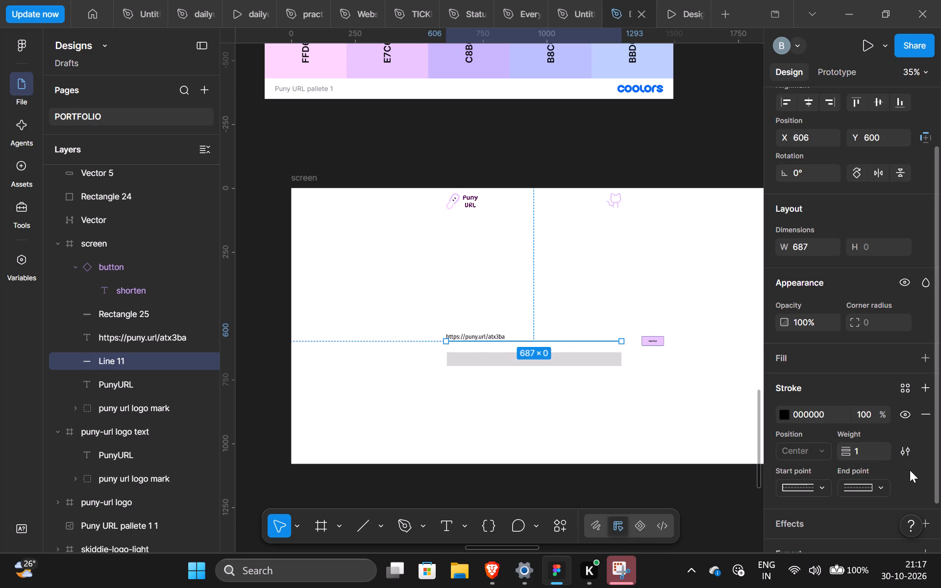
Set the URL underline's stroke to the Basic Dashed style with dash 6 and gap 6.
{"action": "left_click", "coordinate": [911, 451]}
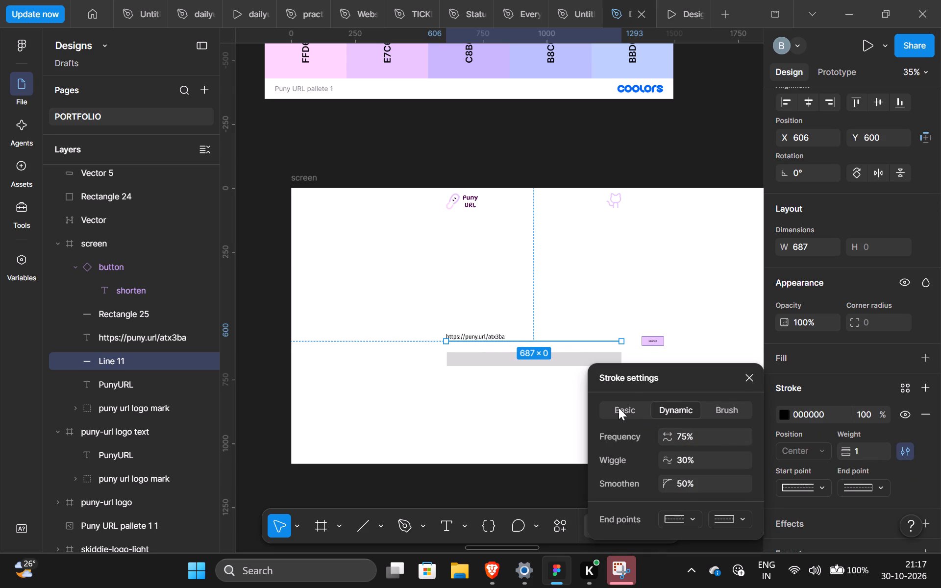
{"action": "left_click", "coordinate": [619, 408]}
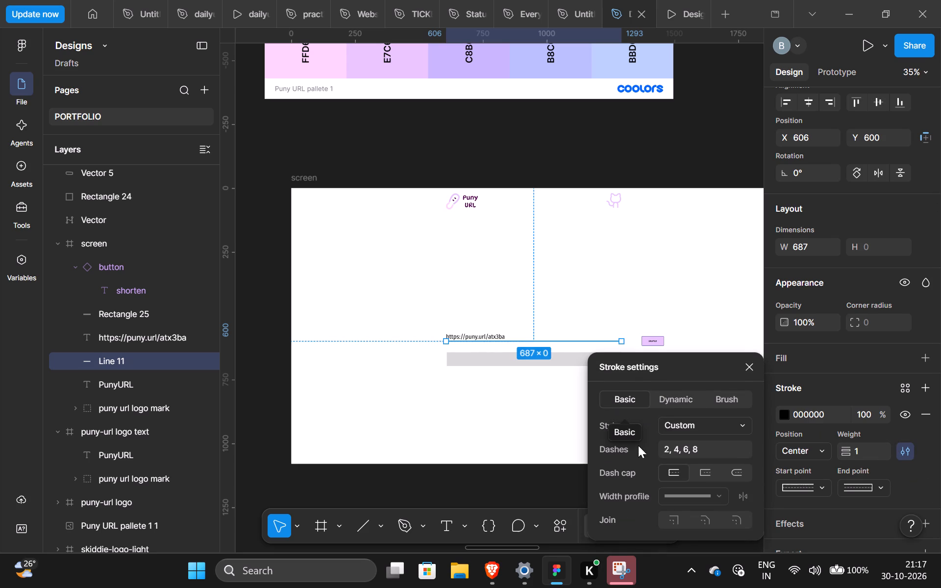
{"action": "left_click", "coordinate": [743, 423]}
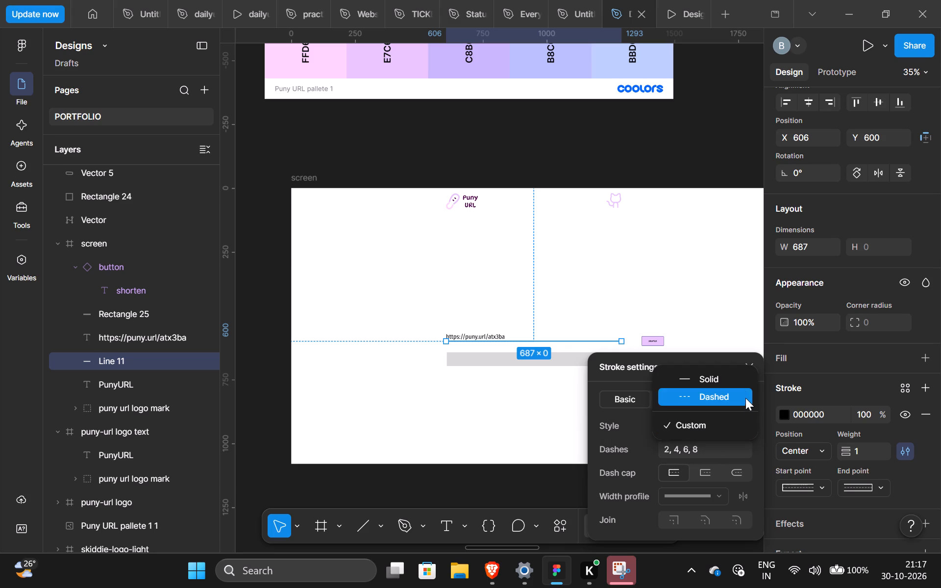
{"action": "left_click", "coordinate": [745, 392]}
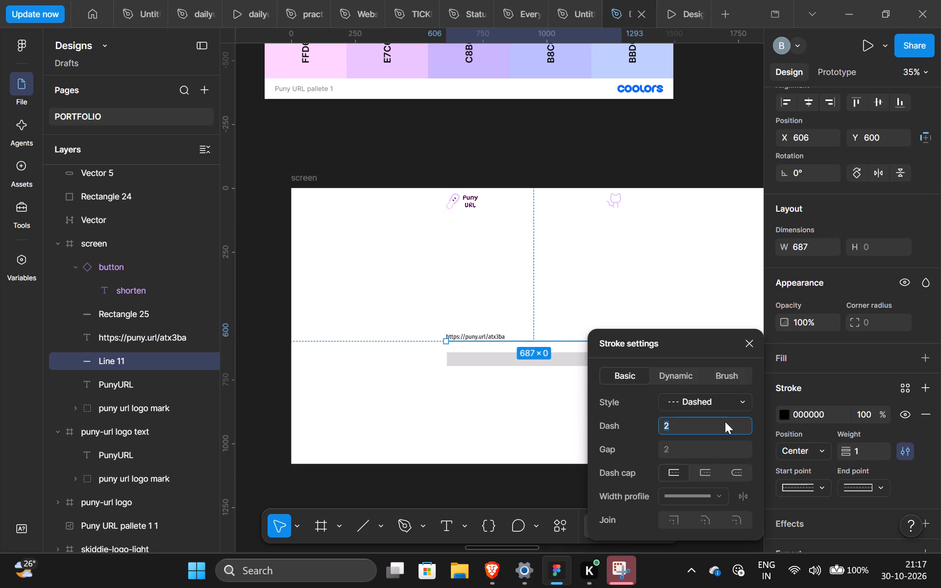
{"action": "key", "text": "6"}
{"action": "left_click", "coordinate": [726, 444]}
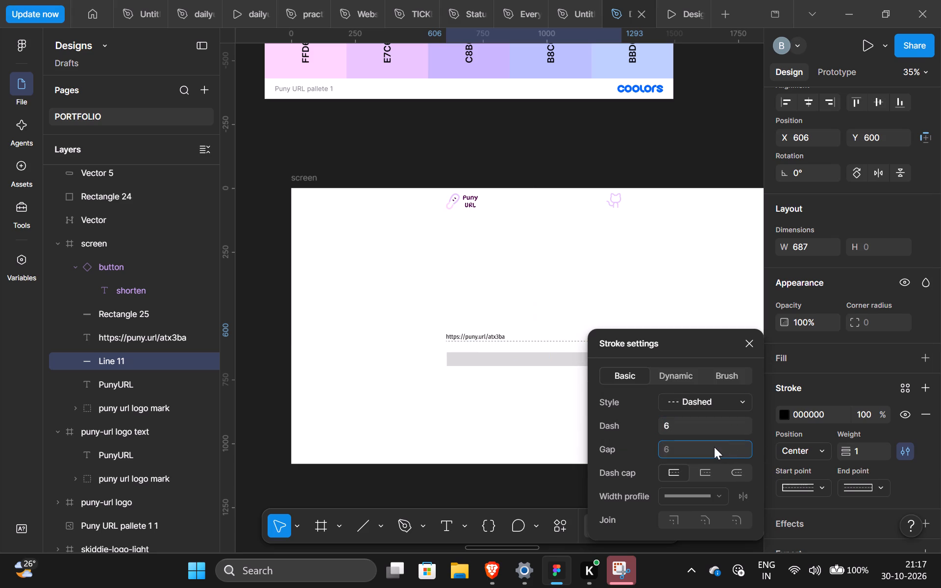
{"action": "key", "text": "6"}
{"action": "key", "text": "Return"}
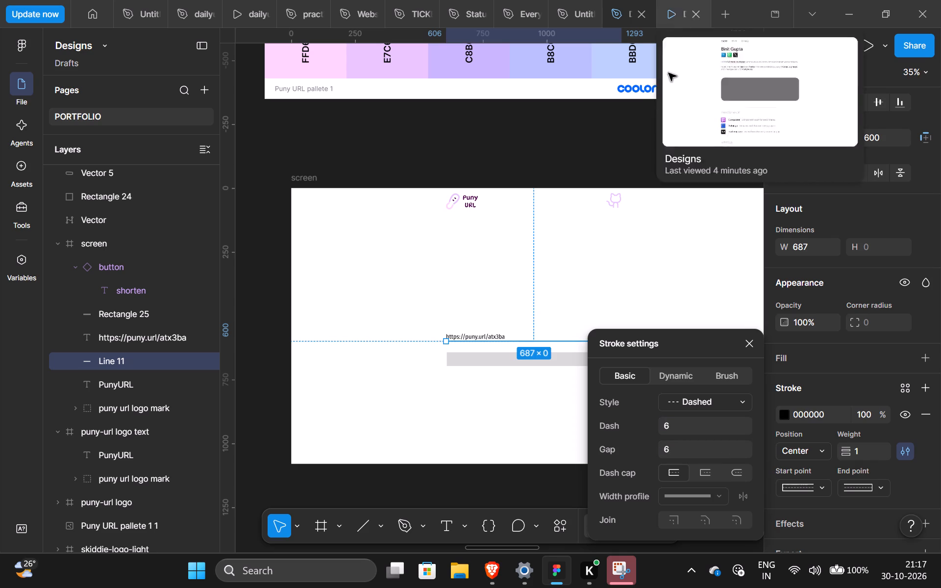
{"action": "left_click", "coordinate": [642, 152]}
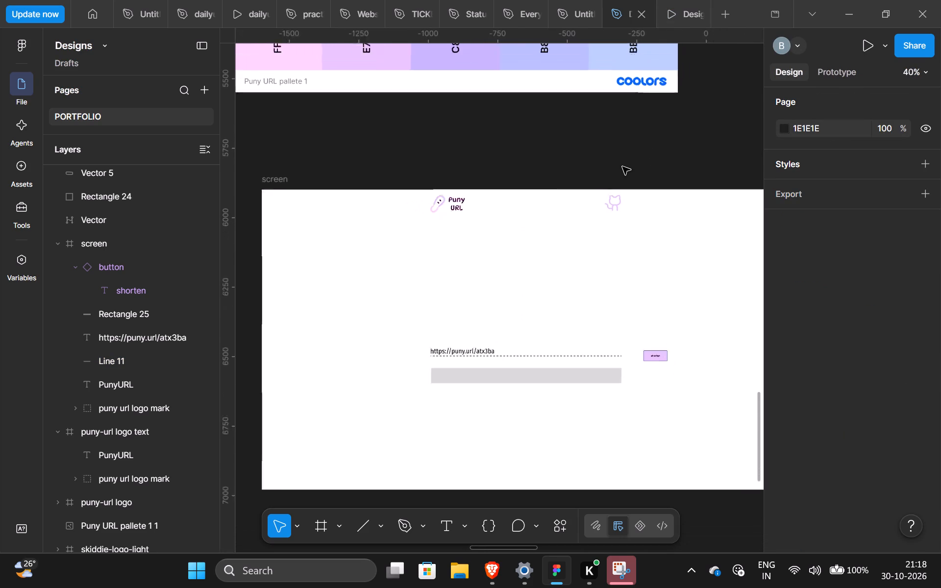
Recolour the dashed line under the URL text with #E7C6FF sampled from the screen's shorten button.
{"action": "left_click", "coordinate": [580, 336]}
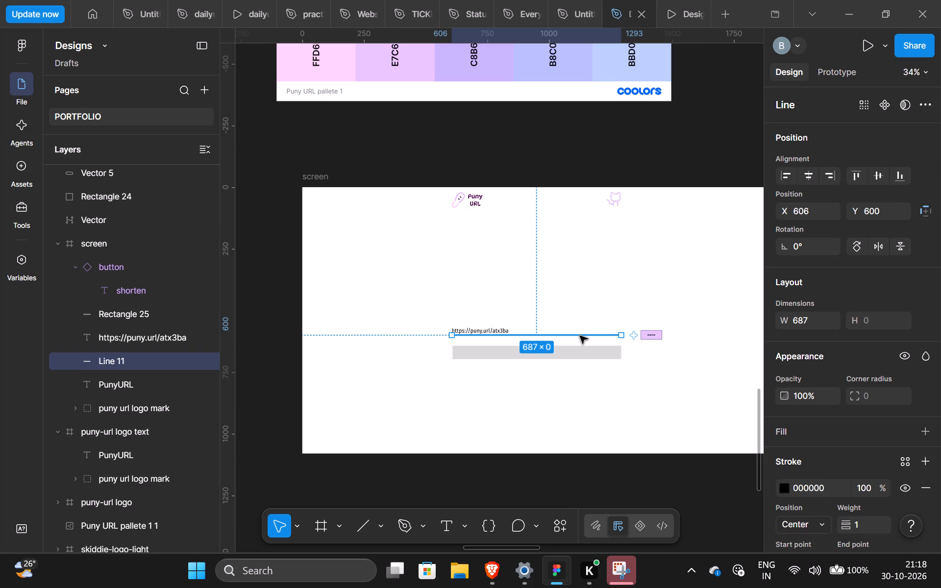
{"action": "key", "text": "i"}
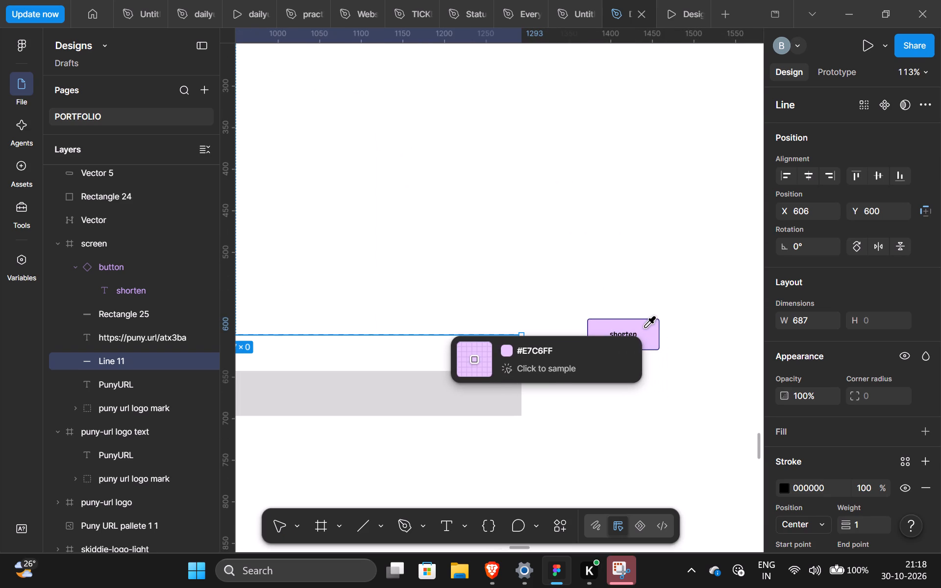
{"action": "left_click", "coordinate": [645, 327]}
{"action": "left_click", "coordinate": [609, 243]}
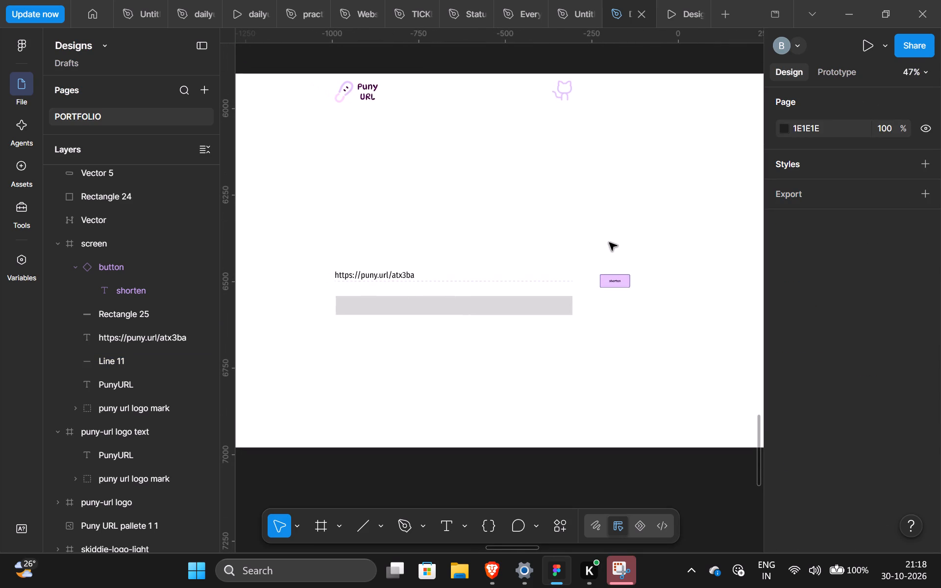
{"action": "scroll", "coordinate": [609, 243], "scroll_direction": "right", "scroll_amount": 1}
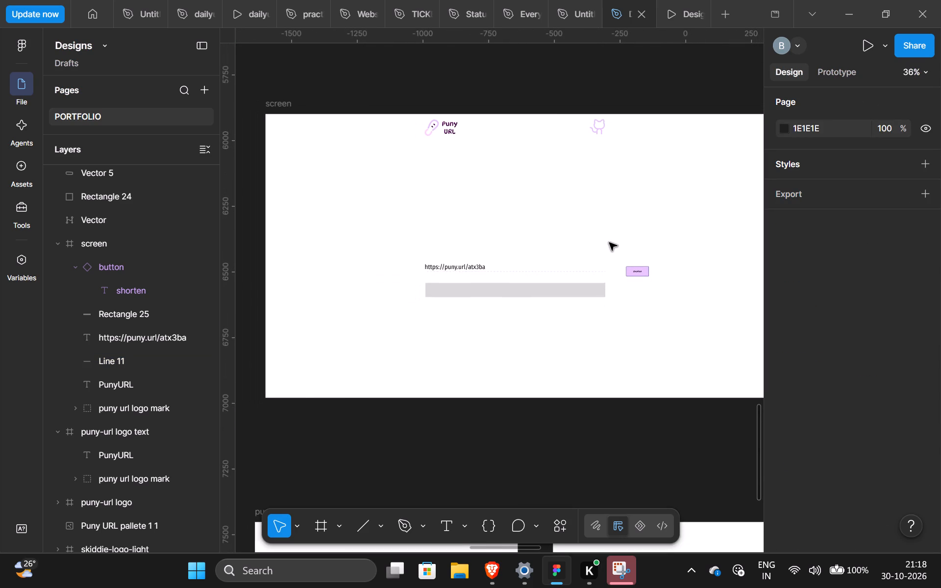
{"action": "scroll", "coordinate": [609, 243], "scroll_direction": "up", "scroll_amount": 1}
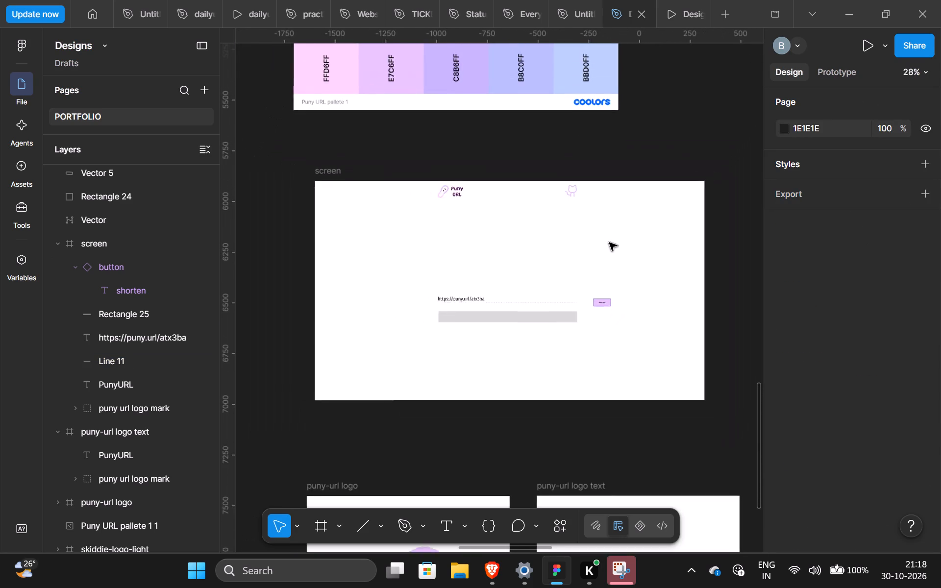
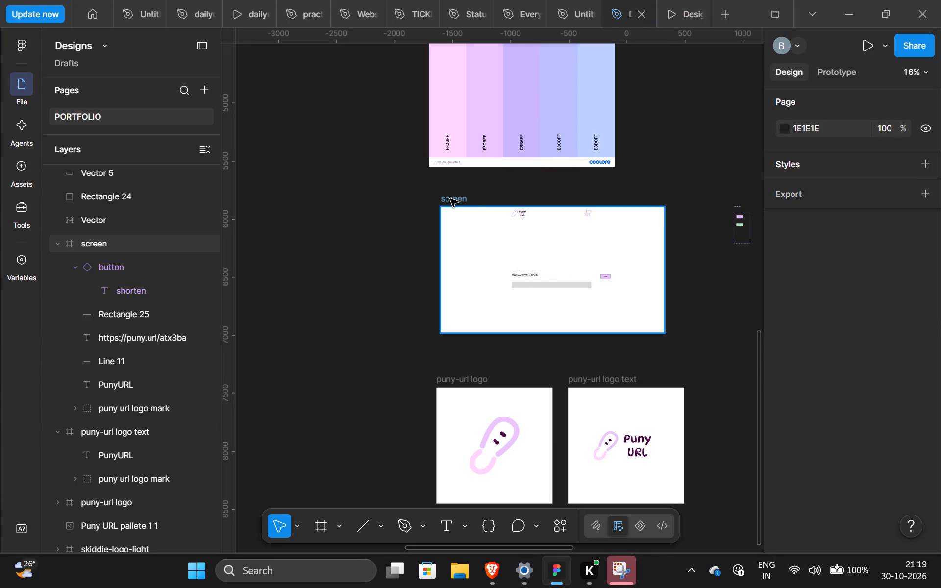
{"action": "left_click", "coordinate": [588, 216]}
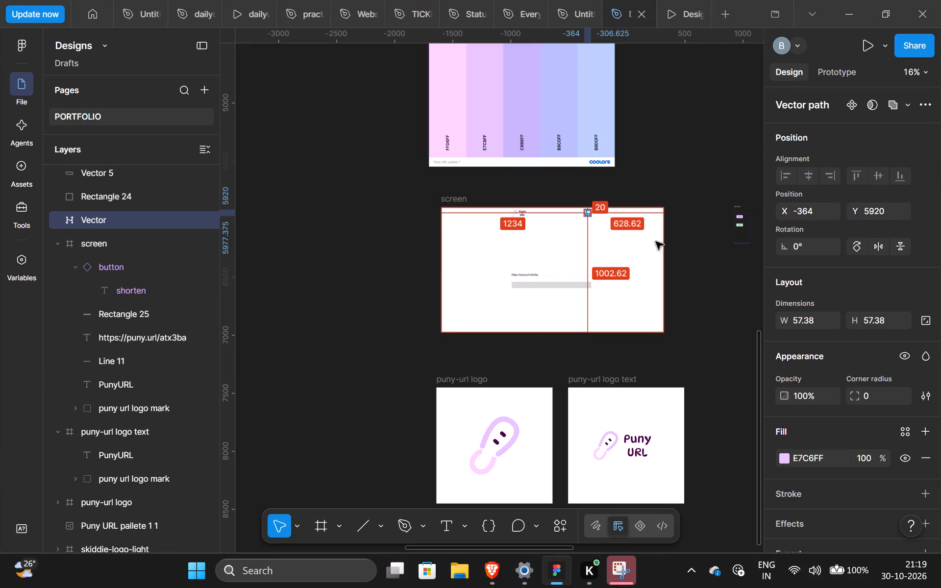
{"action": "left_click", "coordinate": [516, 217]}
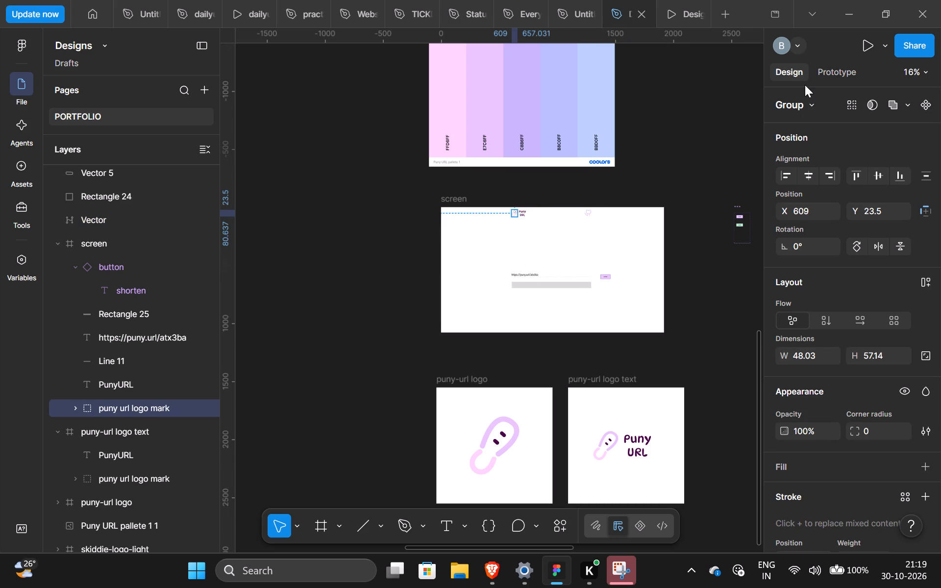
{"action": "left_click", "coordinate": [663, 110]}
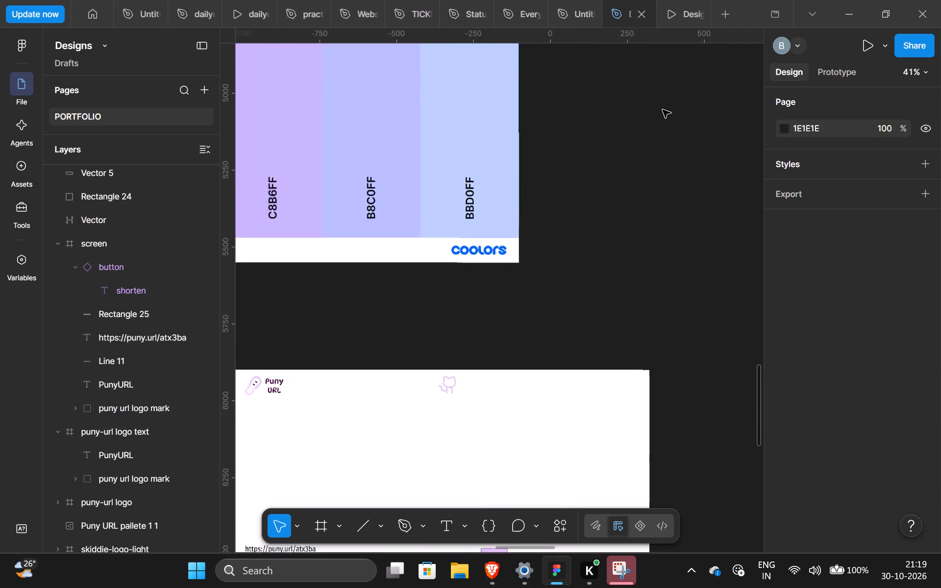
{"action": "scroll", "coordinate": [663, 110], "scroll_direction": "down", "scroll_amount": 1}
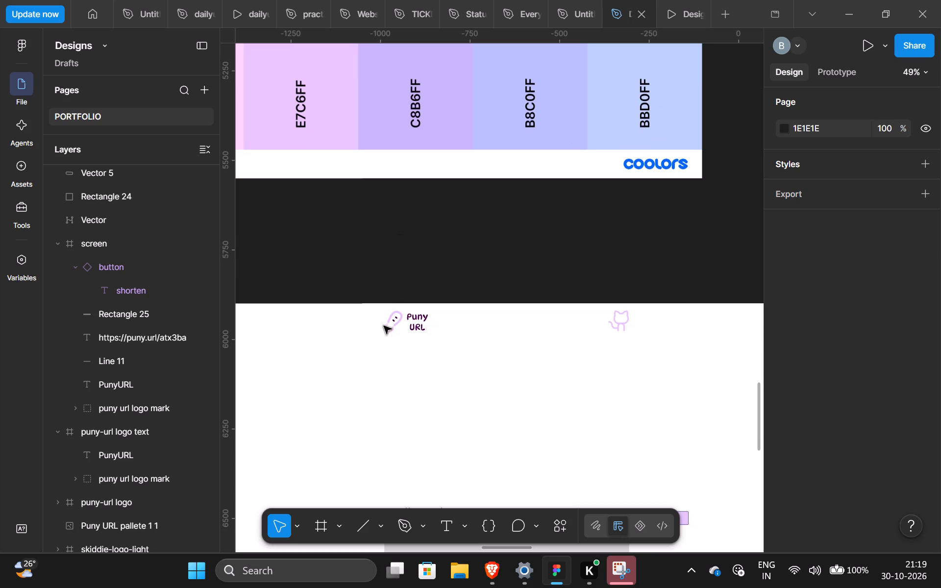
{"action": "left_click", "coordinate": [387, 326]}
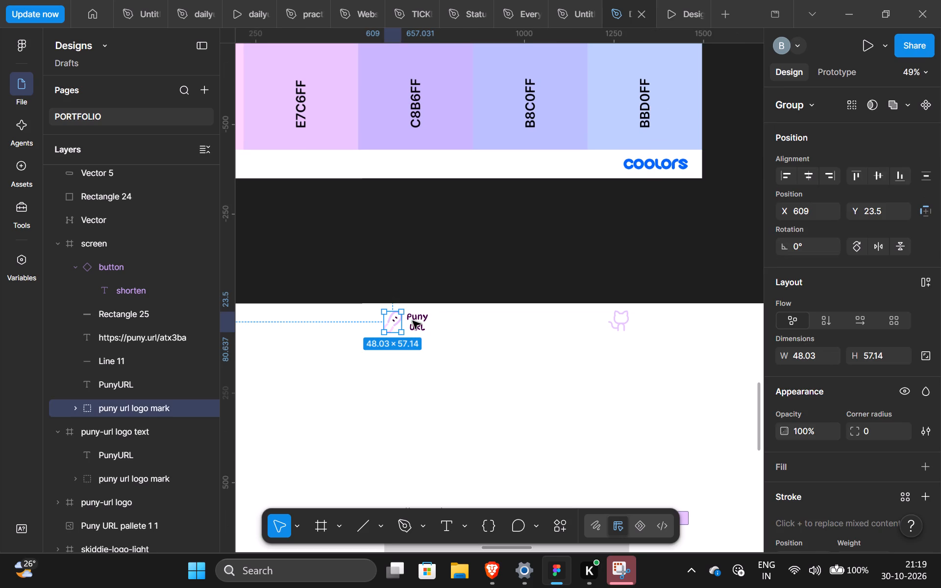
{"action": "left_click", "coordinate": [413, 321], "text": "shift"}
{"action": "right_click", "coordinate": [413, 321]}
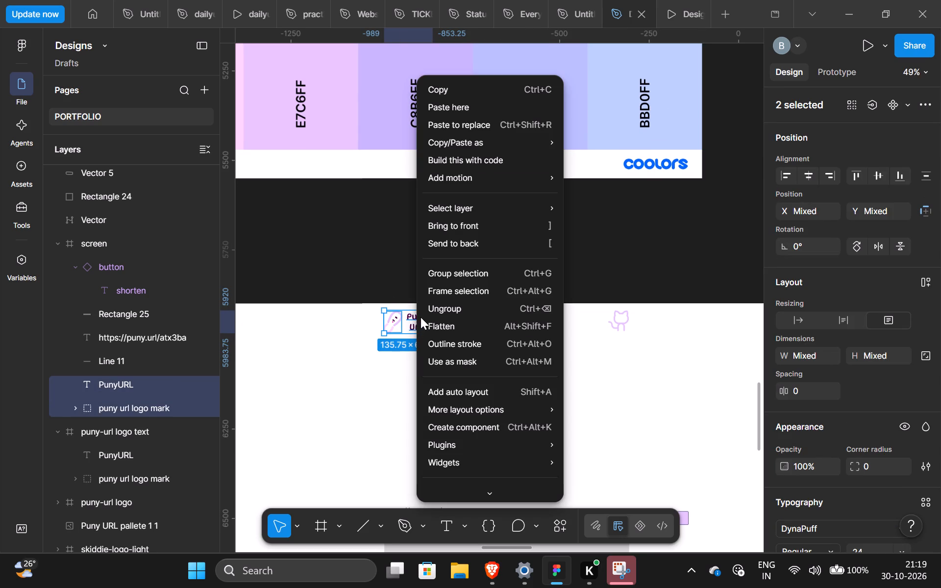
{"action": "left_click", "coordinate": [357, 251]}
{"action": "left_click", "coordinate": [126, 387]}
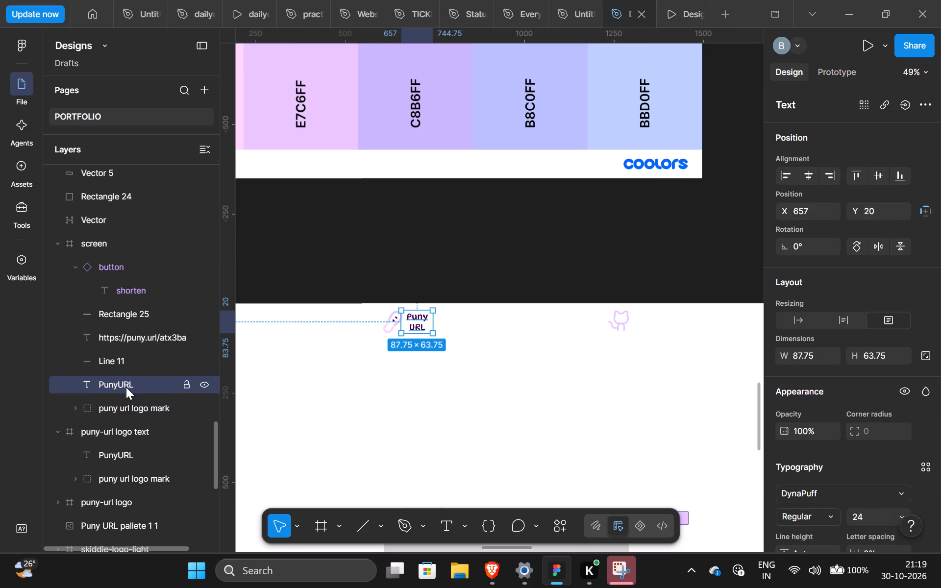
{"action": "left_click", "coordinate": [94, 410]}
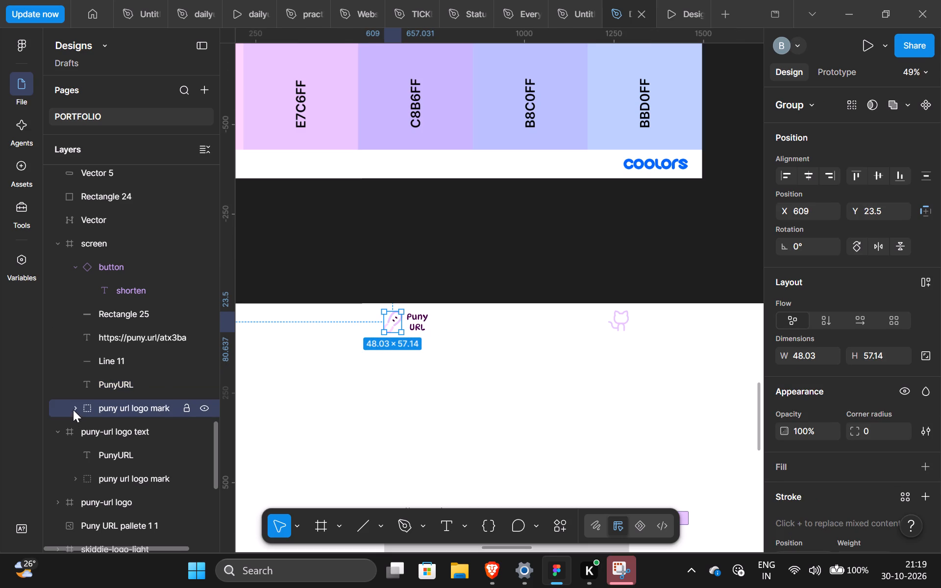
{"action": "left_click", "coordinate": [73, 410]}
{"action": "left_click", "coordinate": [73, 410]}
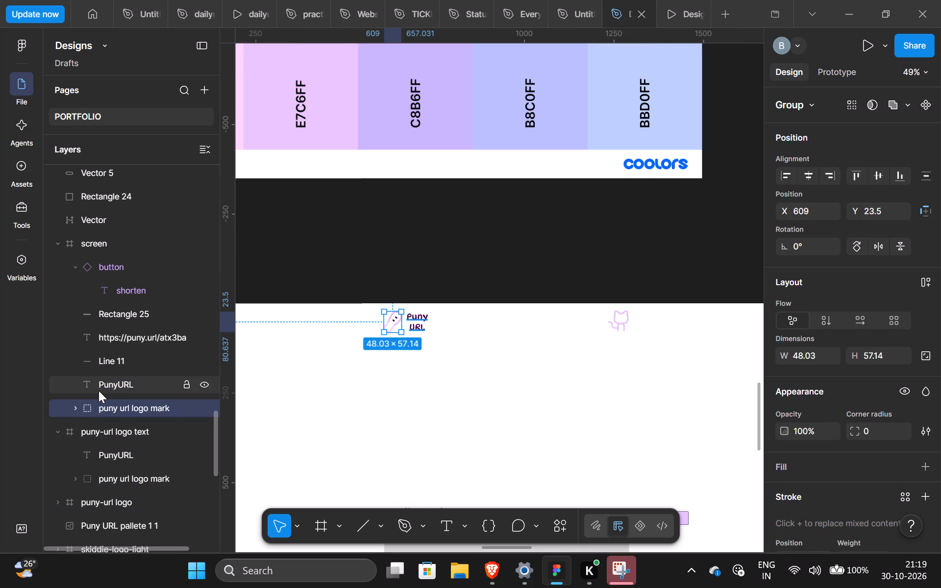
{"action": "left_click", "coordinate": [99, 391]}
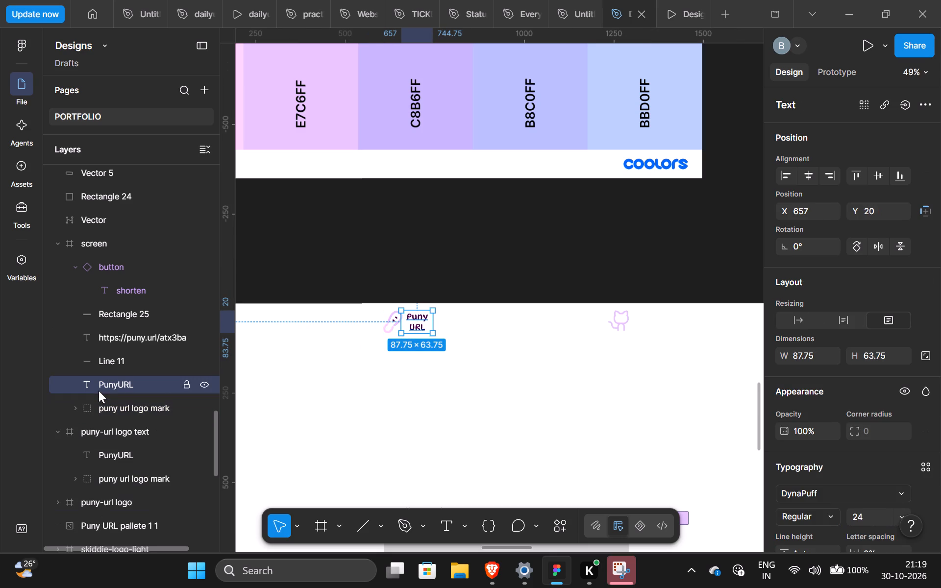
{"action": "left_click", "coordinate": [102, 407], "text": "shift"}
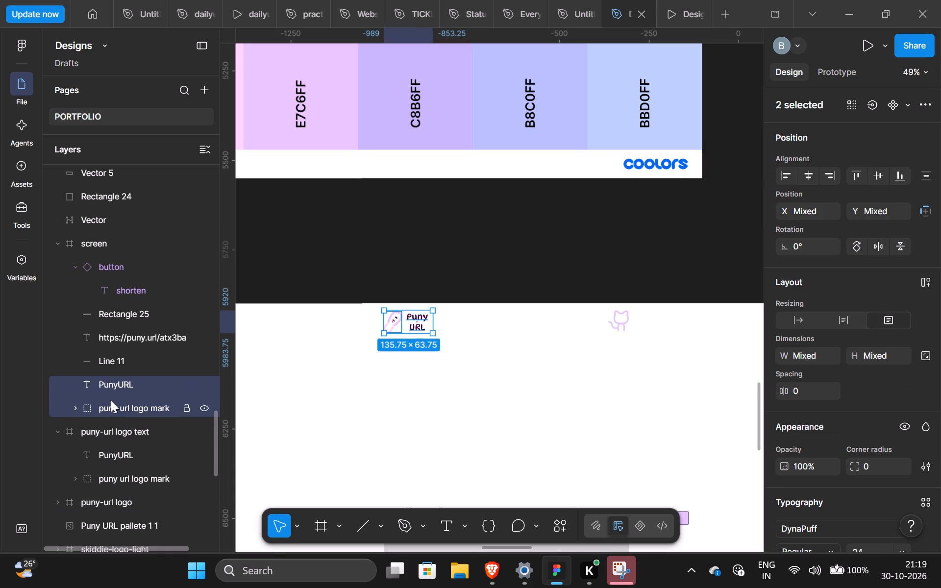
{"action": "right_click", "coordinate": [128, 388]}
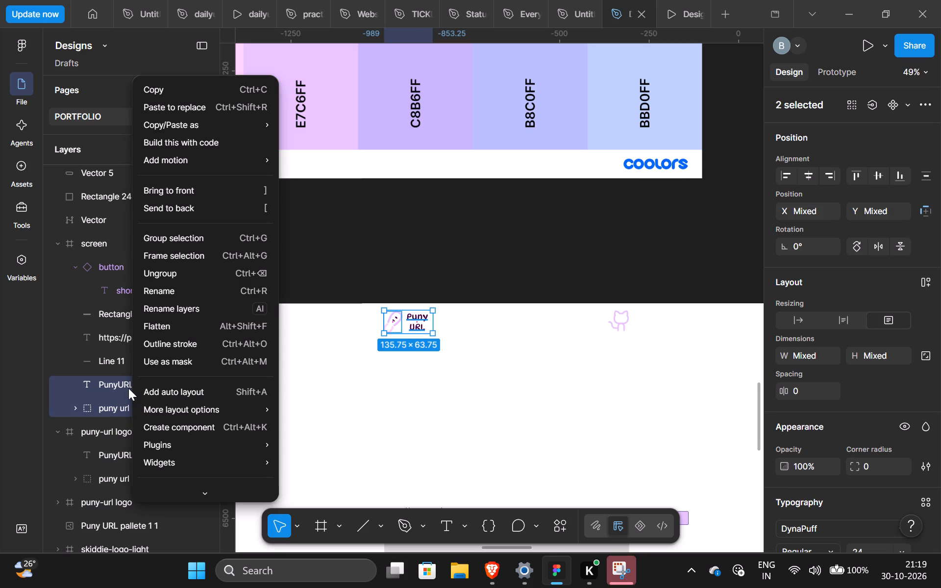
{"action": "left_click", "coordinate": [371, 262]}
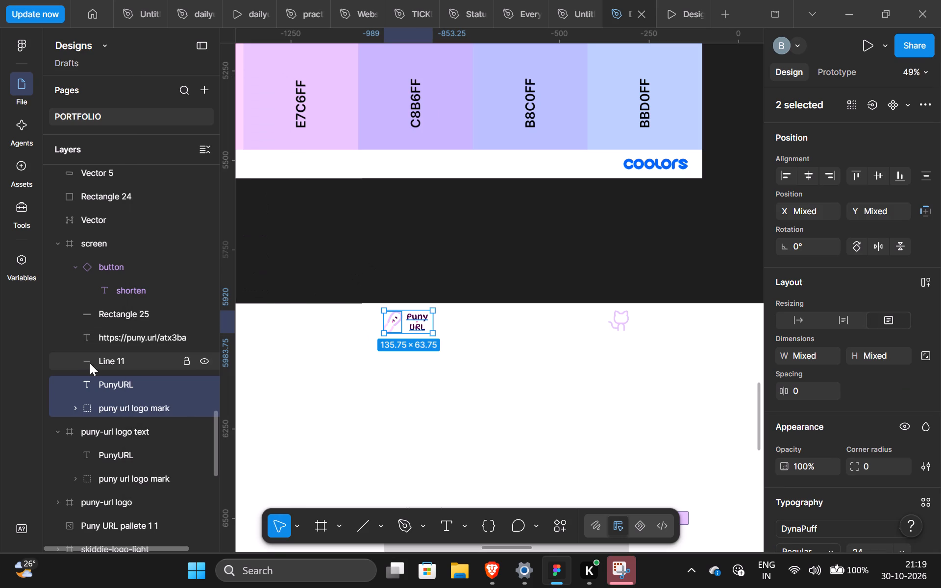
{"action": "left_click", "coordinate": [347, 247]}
Move the PunyURL text layer into the puny url logo mark group inside the screen frame.
{"action": "left_click_drag", "start_coordinate": [105, 384], "coordinate": [101, 400]}
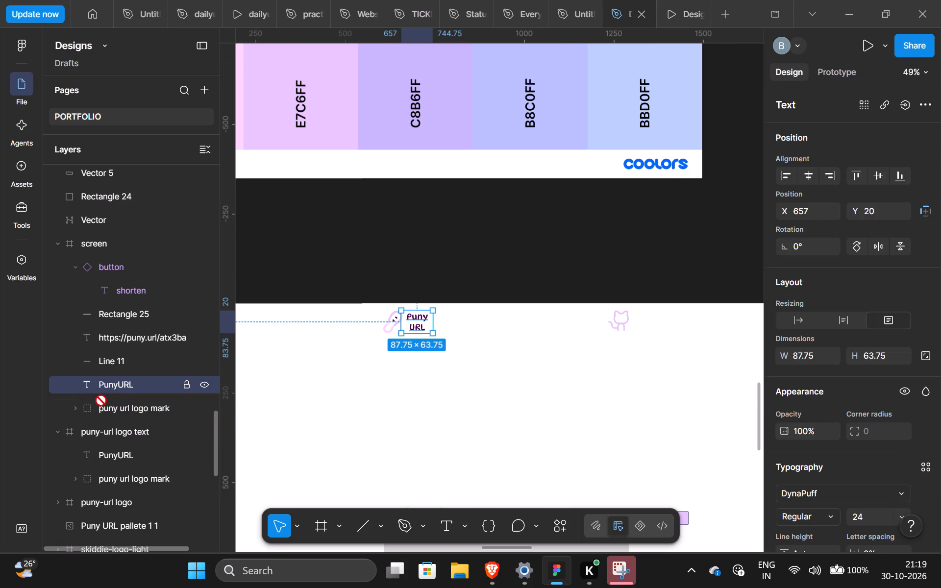
{"action": "left_click_drag", "start_coordinate": [101, 400], "coordinate": [100, 411]}
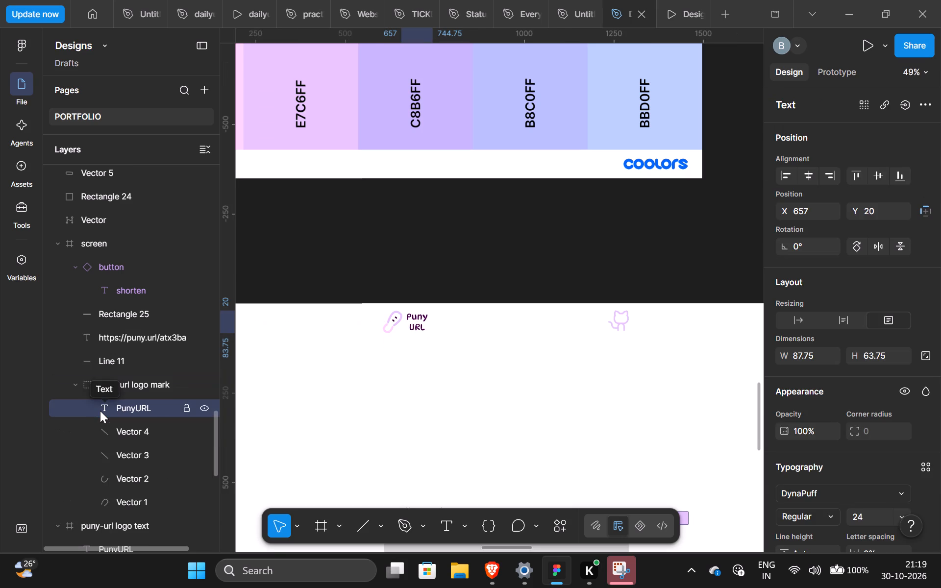
{"action": "left_click", "coordinate": [386, 221]}
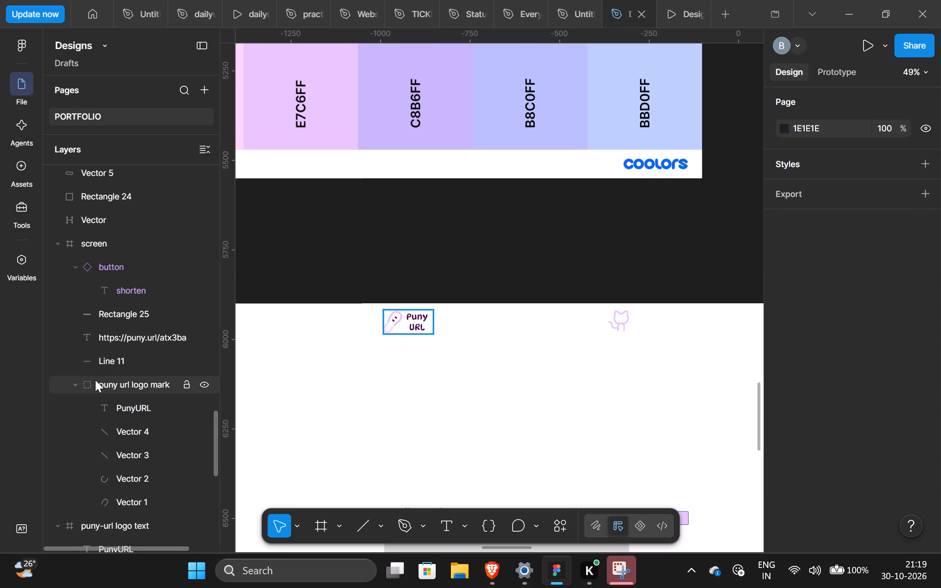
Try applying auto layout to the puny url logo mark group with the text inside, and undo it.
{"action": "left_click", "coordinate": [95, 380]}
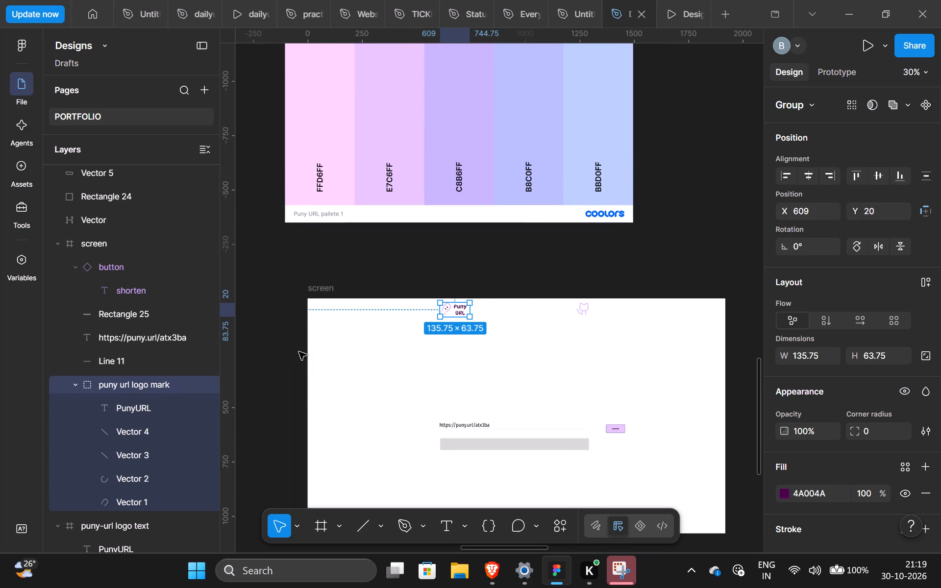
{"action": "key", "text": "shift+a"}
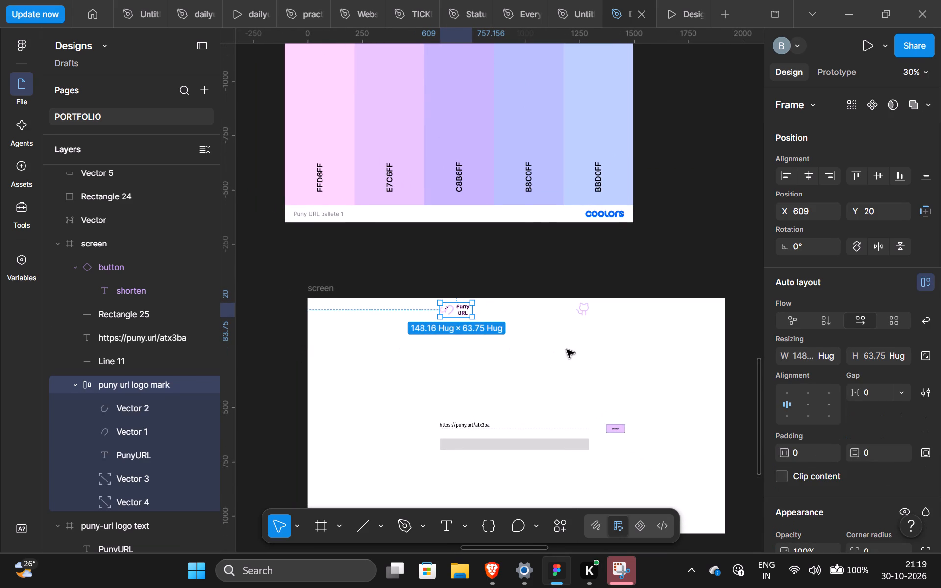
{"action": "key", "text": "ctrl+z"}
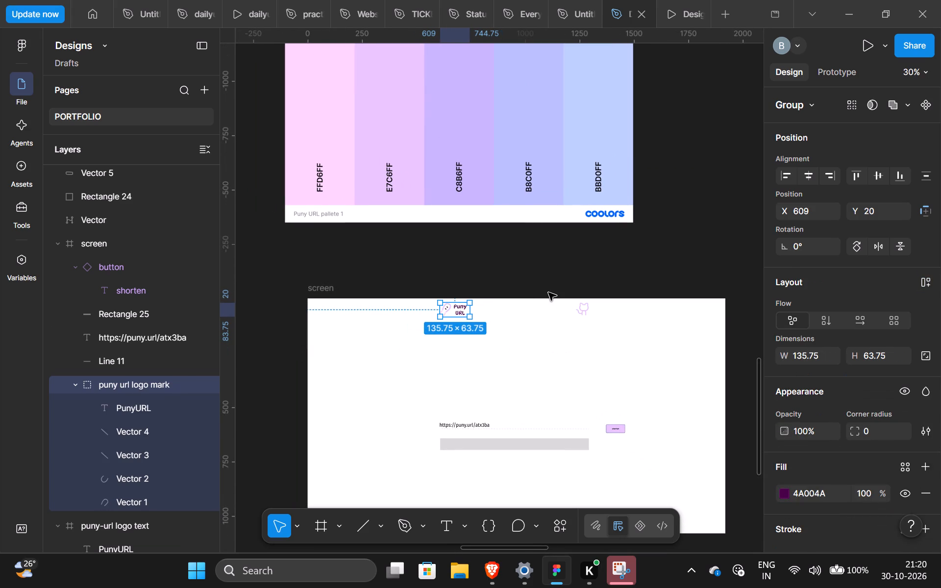
Wrap Vector 3, Vector 2 and Vector 1 of the puny url logo mark group each in its own auto layout frame.
{"action": "left_click", "coordinate": [353, 257]}
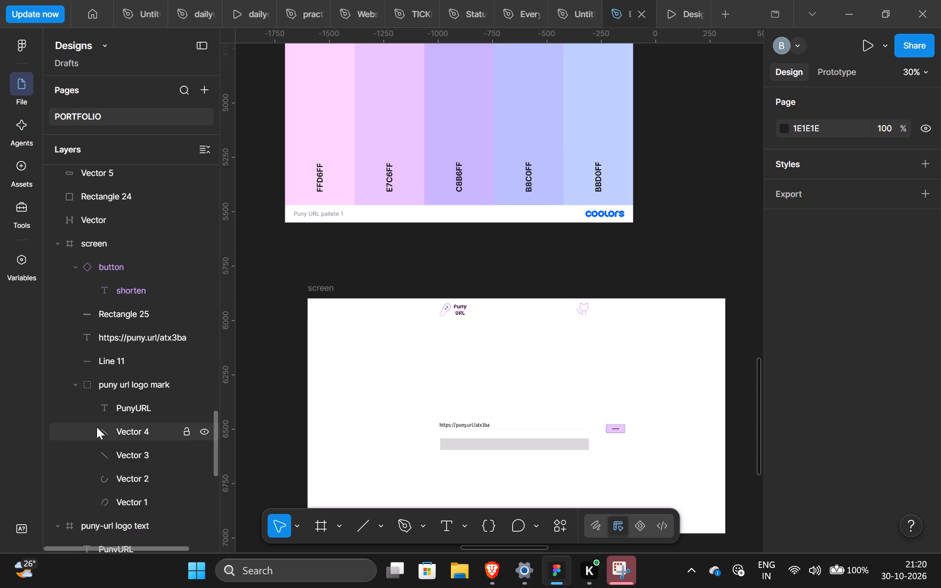
{"action": "left_click", "coordinate": [97, 427]}
{"action": "key", "text": "shift+a"}
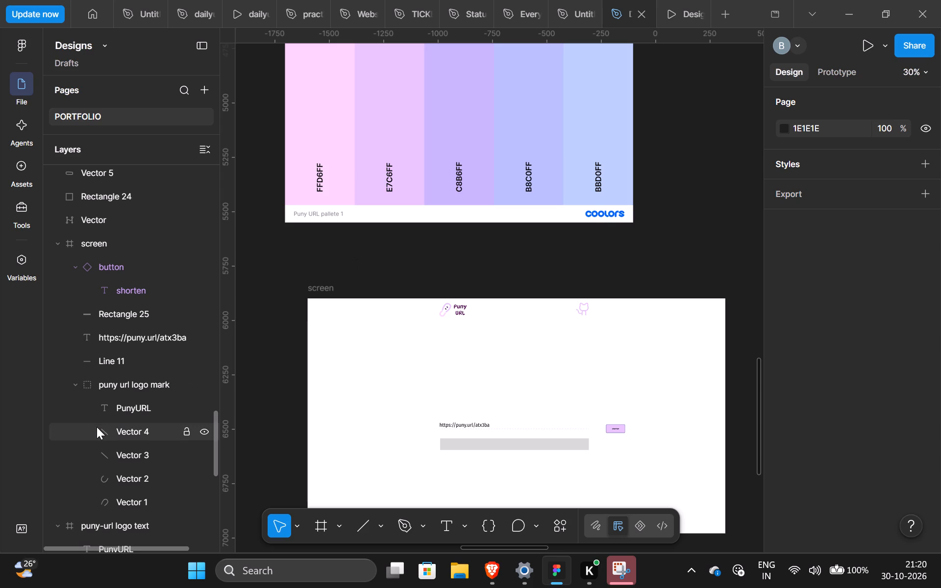
{"action": "left_click", "coordinate": [97, 427]}
{"action": "left_click", "coordinate": [97, 427]}
{"action": "scroll", "coordinate": [369, 437], "scroll_direction": "up", "scroll_amount": 1}
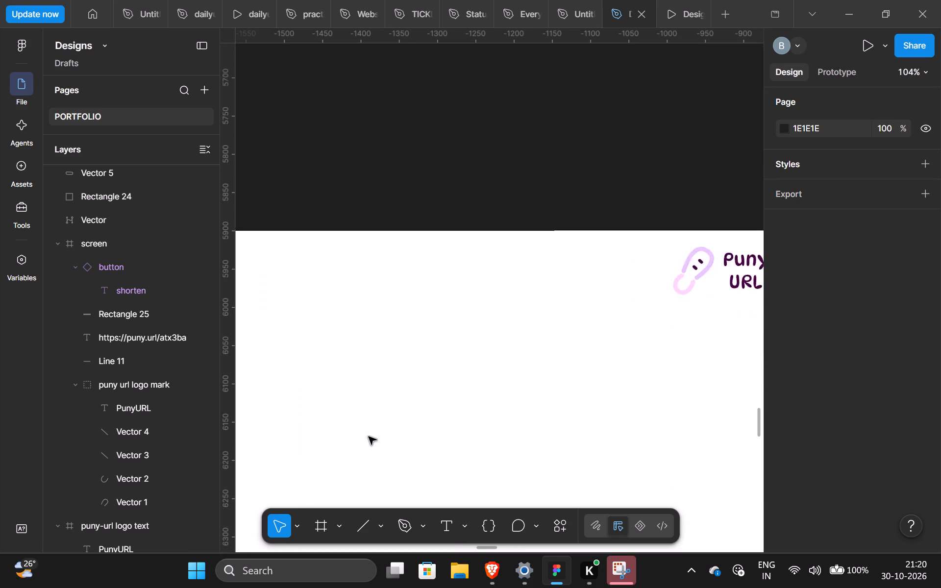
{"action": "scroll", "coordinate": [369, 437], "scroll_direction": "up", "scroll_amount": 2}
{"action": "left_click", "coordinate": [100, 459]}
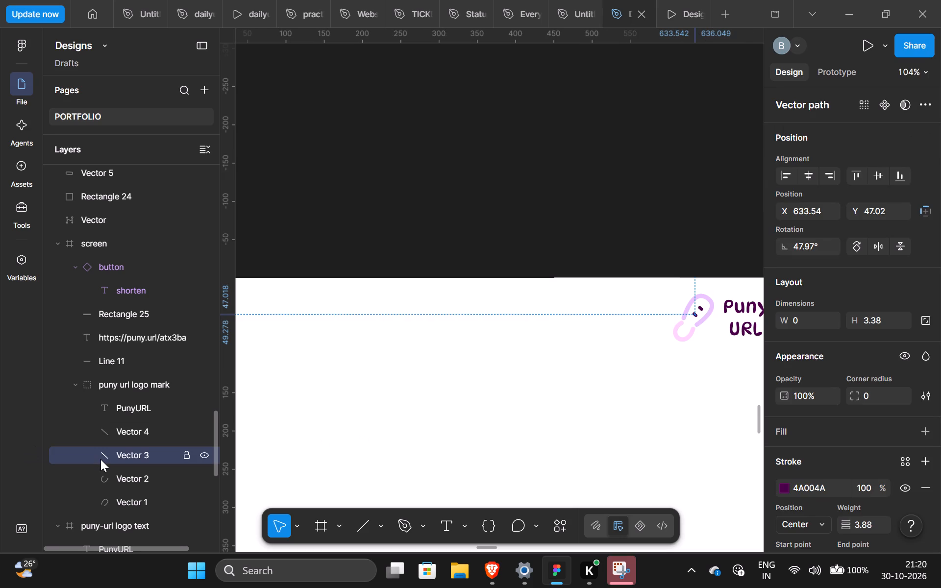
{"action": "key", "text": "shift+a"}
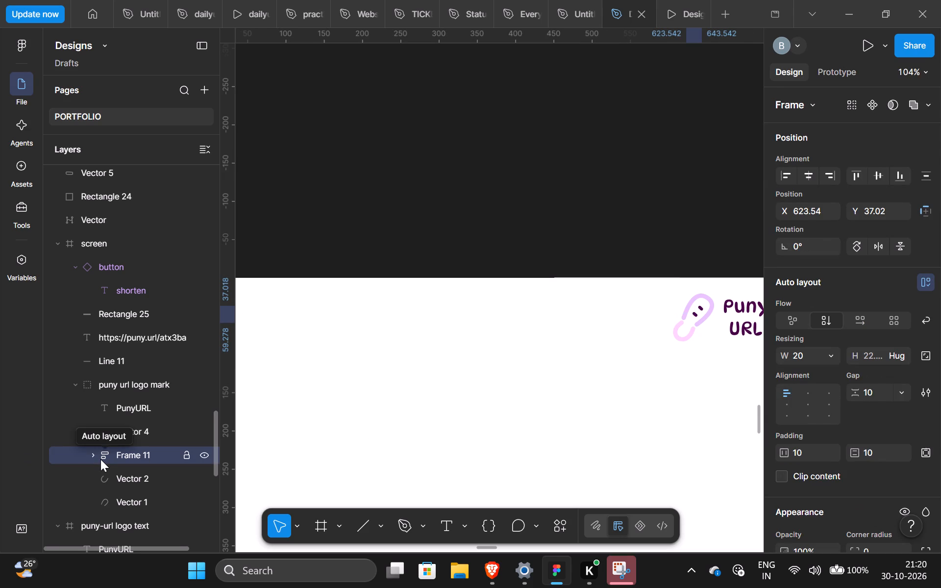
{"action": "left_click", "coordinate": [379, 258]}
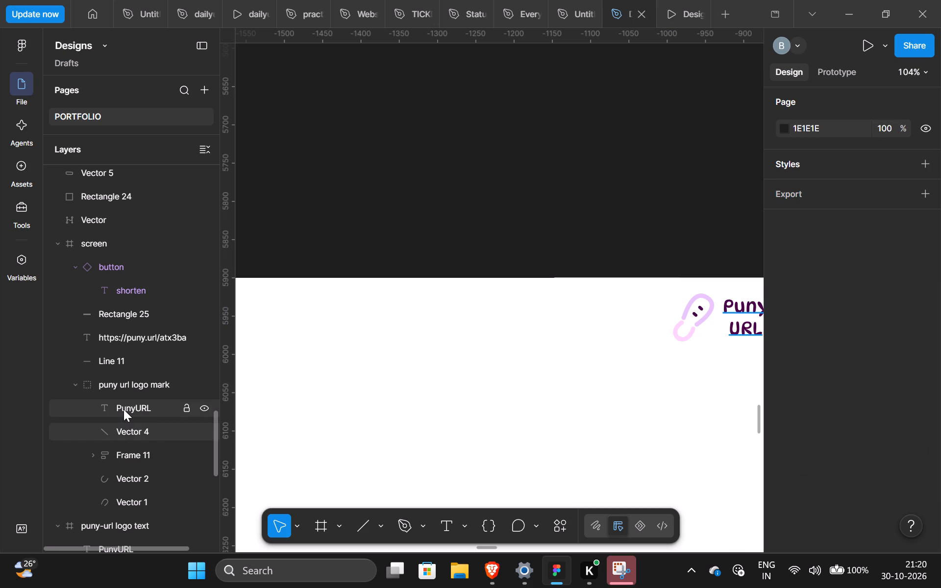
{"action": "left_click", "coordinate": [113, 484]}
{"action": "key", "text": "shift+a"}
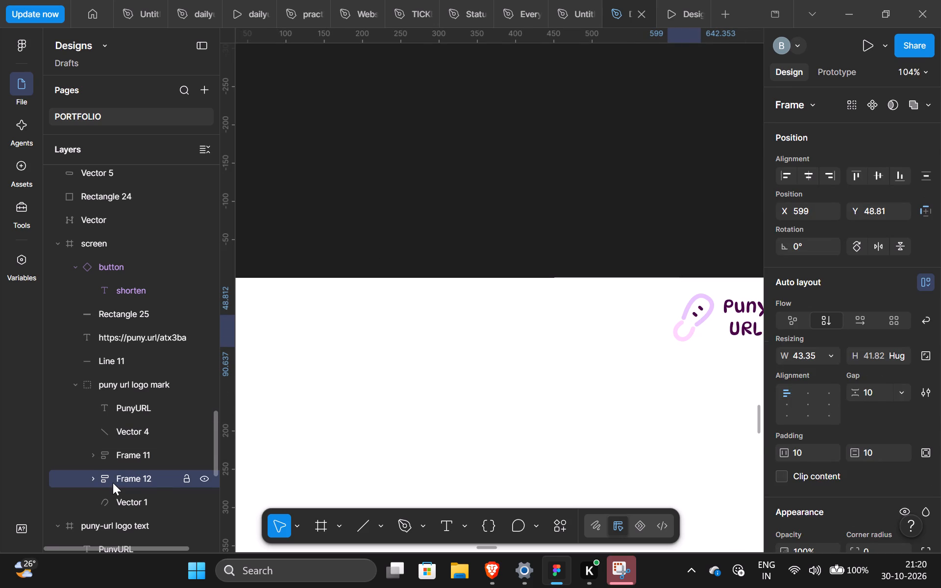
{"action": "left_click", "coordinate": [113, 496]}
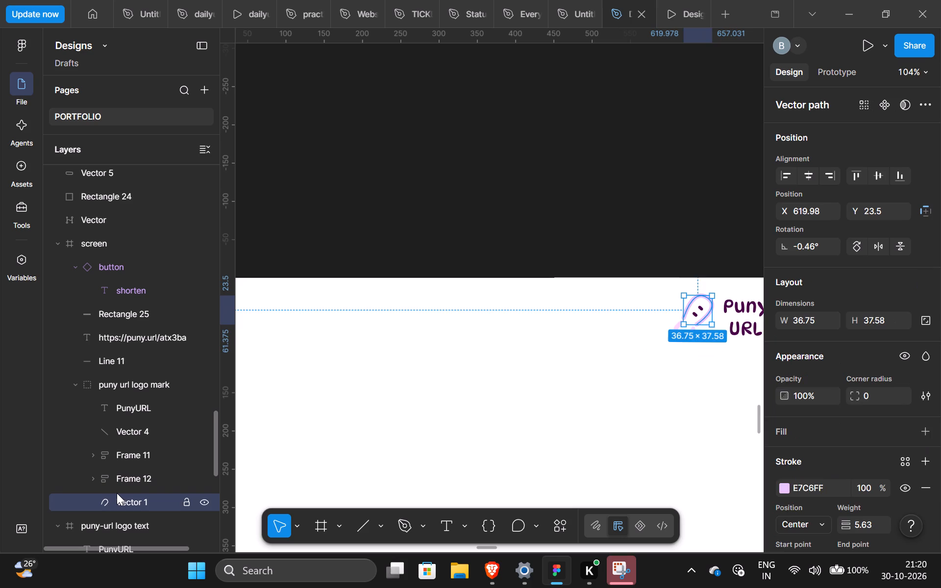
{"action": "key", "text": "shift+a"}
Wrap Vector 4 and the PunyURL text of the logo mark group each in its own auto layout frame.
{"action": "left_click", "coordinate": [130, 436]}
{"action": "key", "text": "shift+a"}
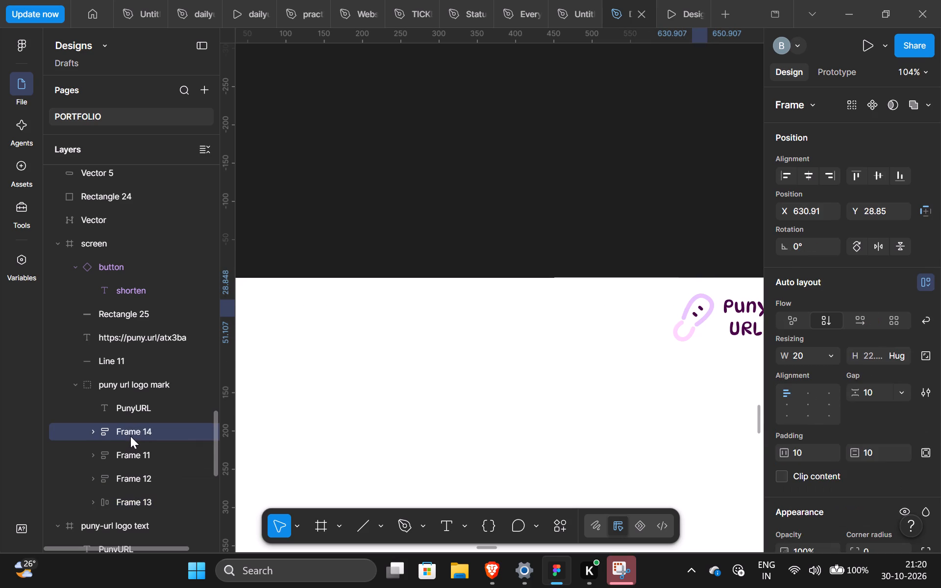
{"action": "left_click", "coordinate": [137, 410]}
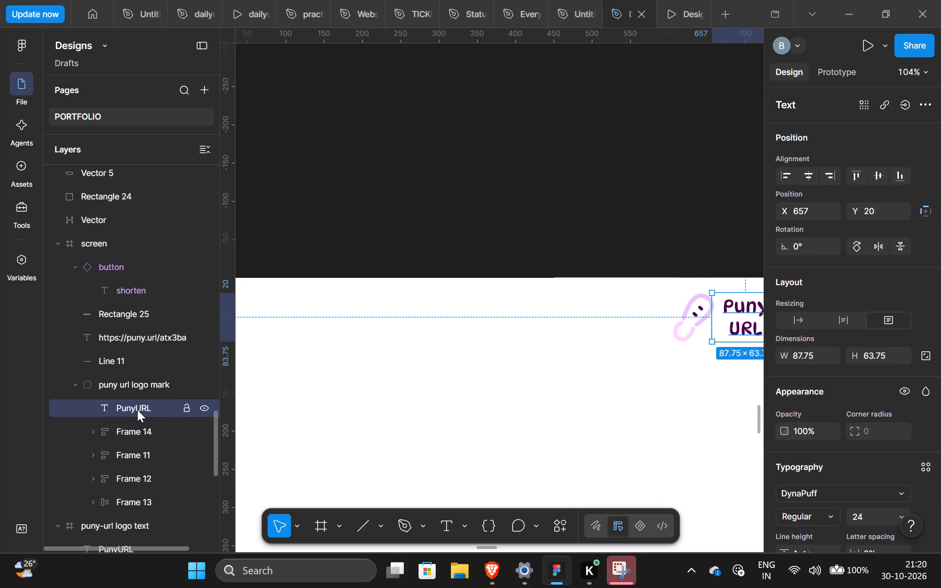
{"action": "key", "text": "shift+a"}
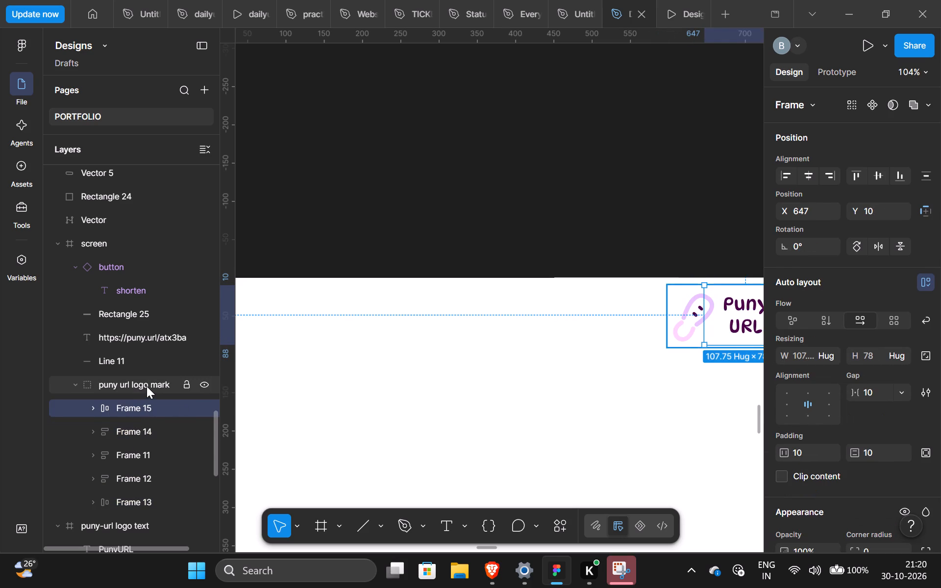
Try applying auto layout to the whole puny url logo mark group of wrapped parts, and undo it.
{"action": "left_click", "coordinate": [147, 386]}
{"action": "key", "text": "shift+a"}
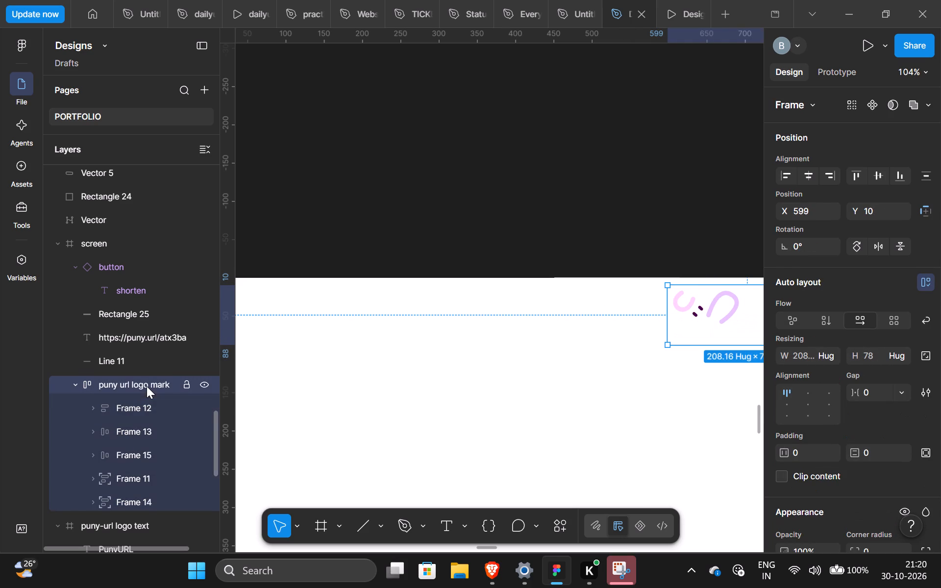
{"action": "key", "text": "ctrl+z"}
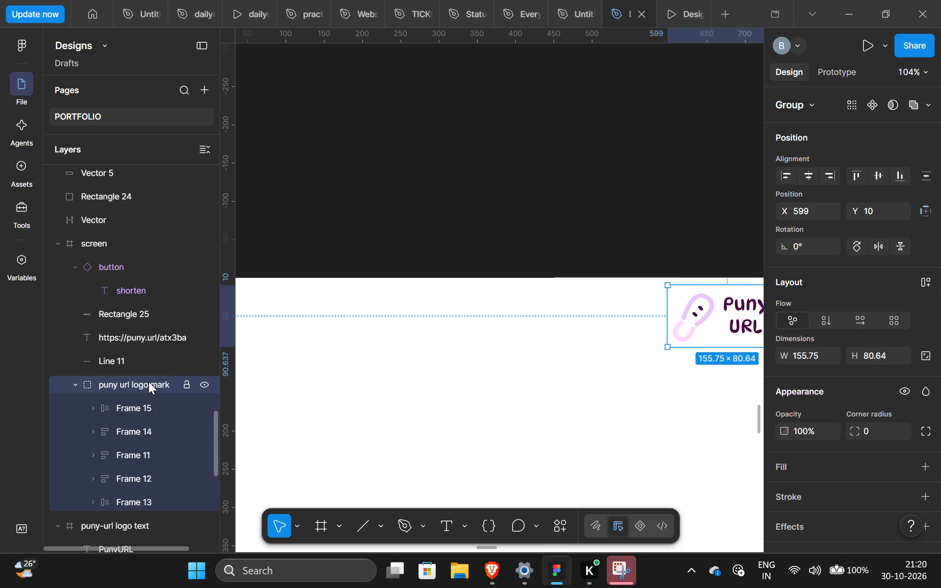
Undo the separate auto layout wraps on the PunyURL text and Vectors 1 to 4, back to the plain puny url logo mark group.
{"action": "key", "text": "ctrl+z"}
{"action": "key", "text": "ctrl+z"}
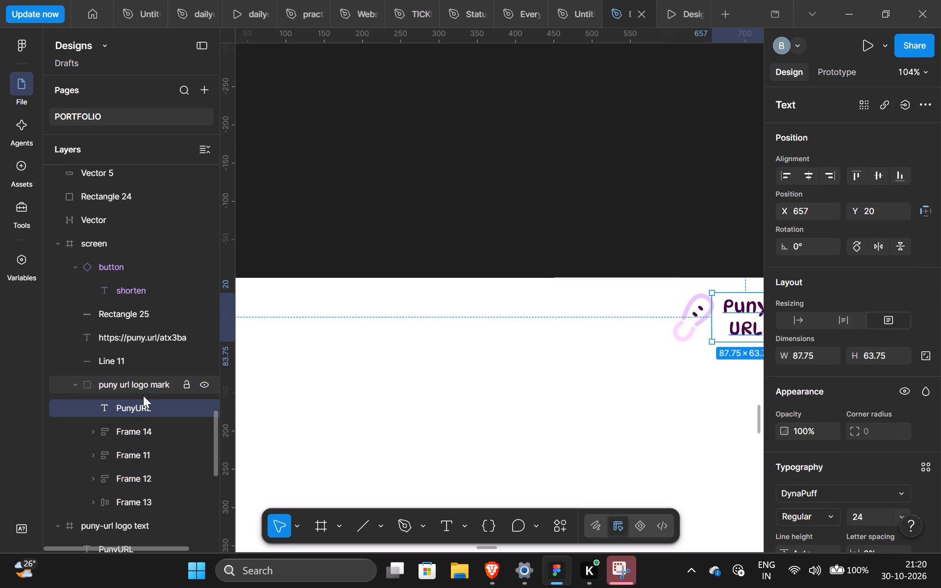
{"action": "key", "text": "ctrl+z"}
{"action": "key", "text": "ctrl+z"}
{"action": "key", "text": "ctrl+z"}
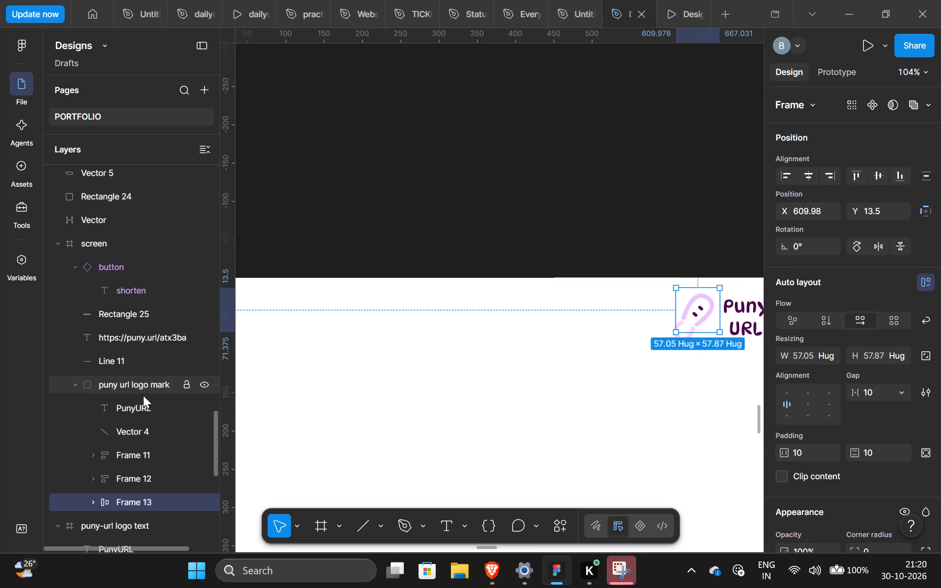
{"action": "key", "text": "ctrl+z"}
{"action": "key", "text": "ctrl+z"}
{"action": "key", "text": "ctrl+z"}
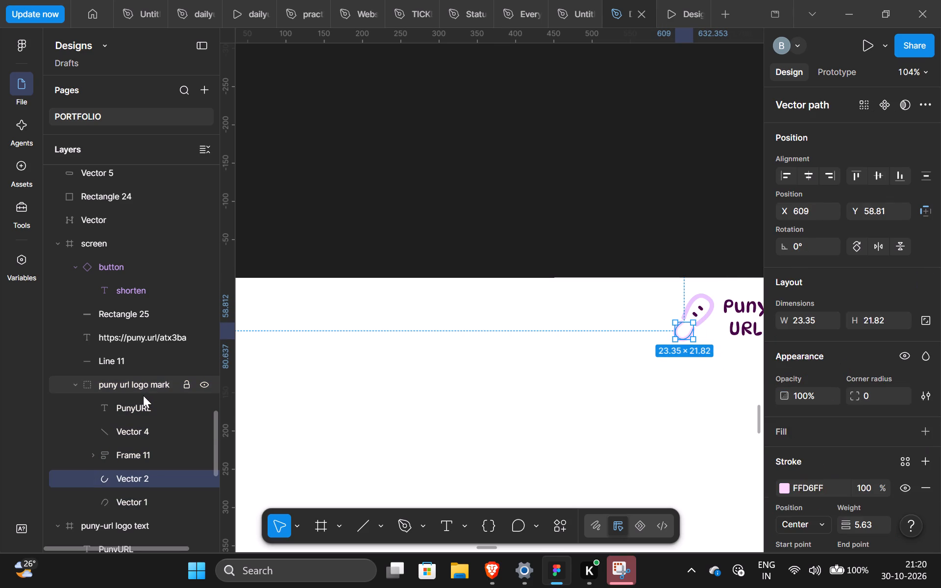
{"action": "key", "text": "ctrl+z"}
{"action": "key", "text": "ctrl+z"}
{"action": "key", "text": "ctrl+z"}
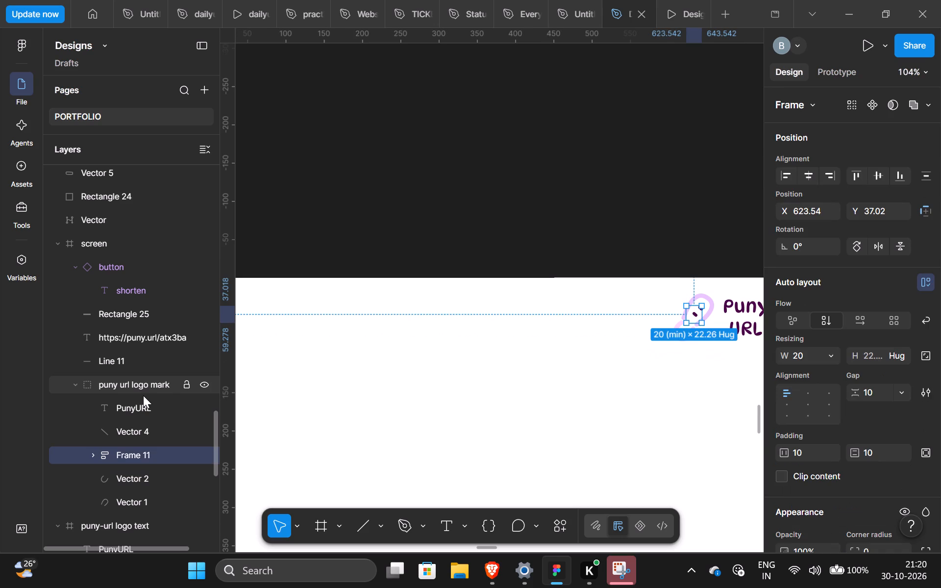
{"action": "left_click", "coordinate": [381, 244]}
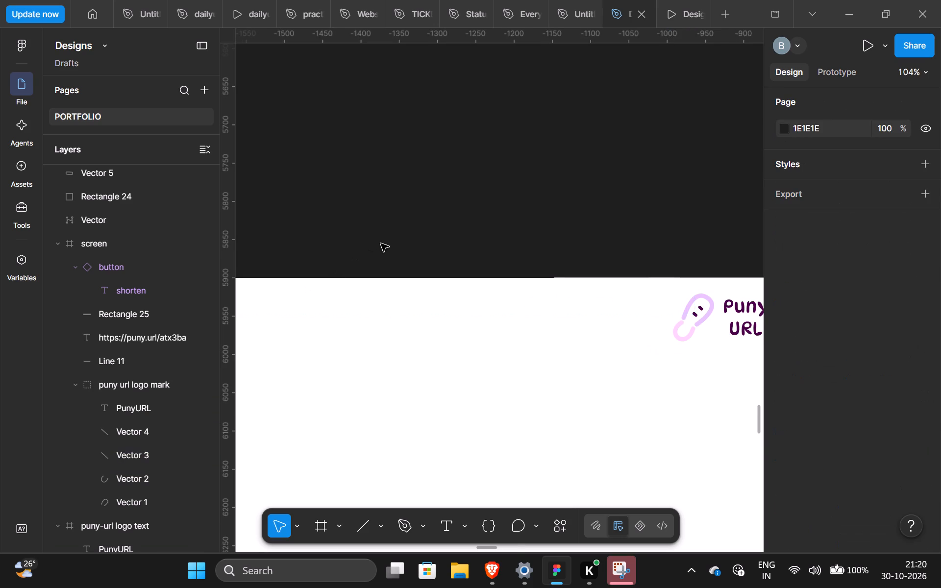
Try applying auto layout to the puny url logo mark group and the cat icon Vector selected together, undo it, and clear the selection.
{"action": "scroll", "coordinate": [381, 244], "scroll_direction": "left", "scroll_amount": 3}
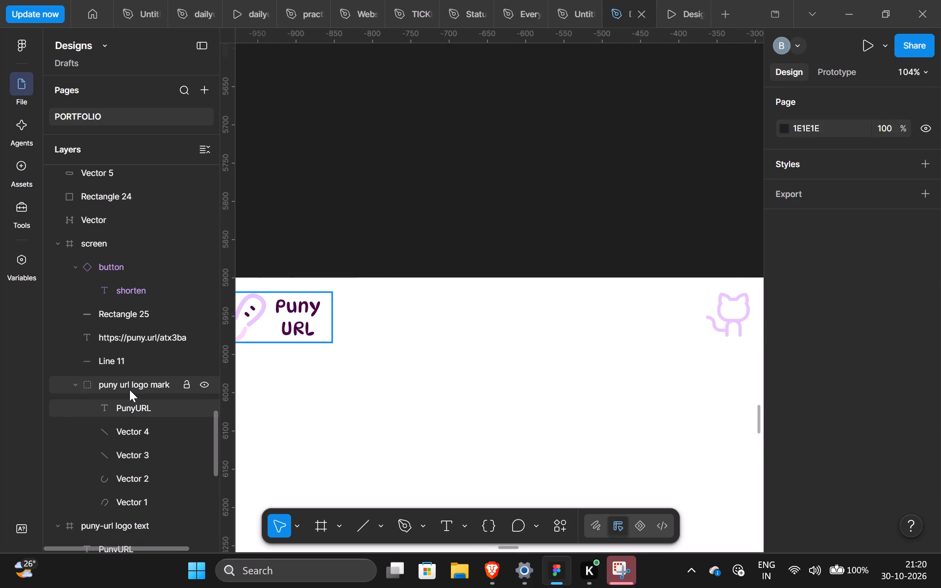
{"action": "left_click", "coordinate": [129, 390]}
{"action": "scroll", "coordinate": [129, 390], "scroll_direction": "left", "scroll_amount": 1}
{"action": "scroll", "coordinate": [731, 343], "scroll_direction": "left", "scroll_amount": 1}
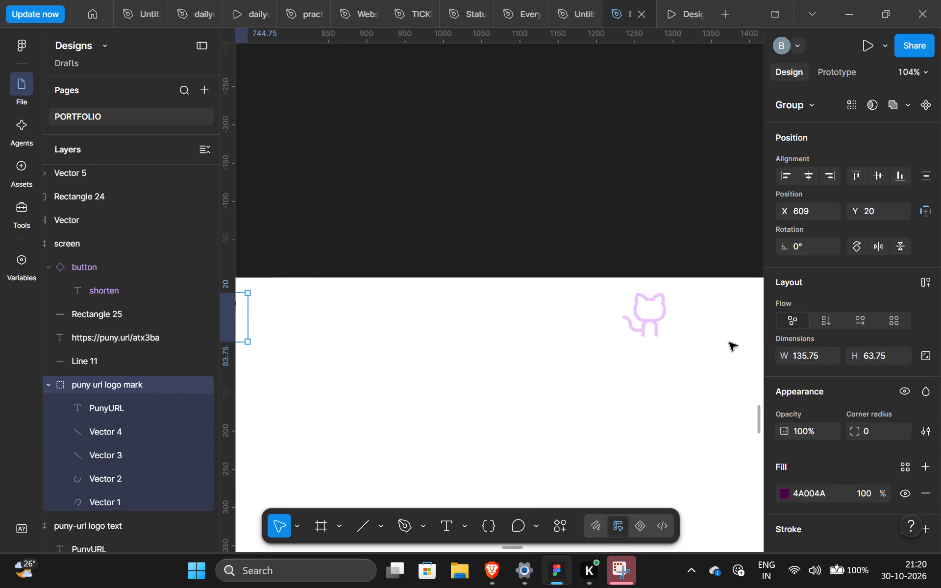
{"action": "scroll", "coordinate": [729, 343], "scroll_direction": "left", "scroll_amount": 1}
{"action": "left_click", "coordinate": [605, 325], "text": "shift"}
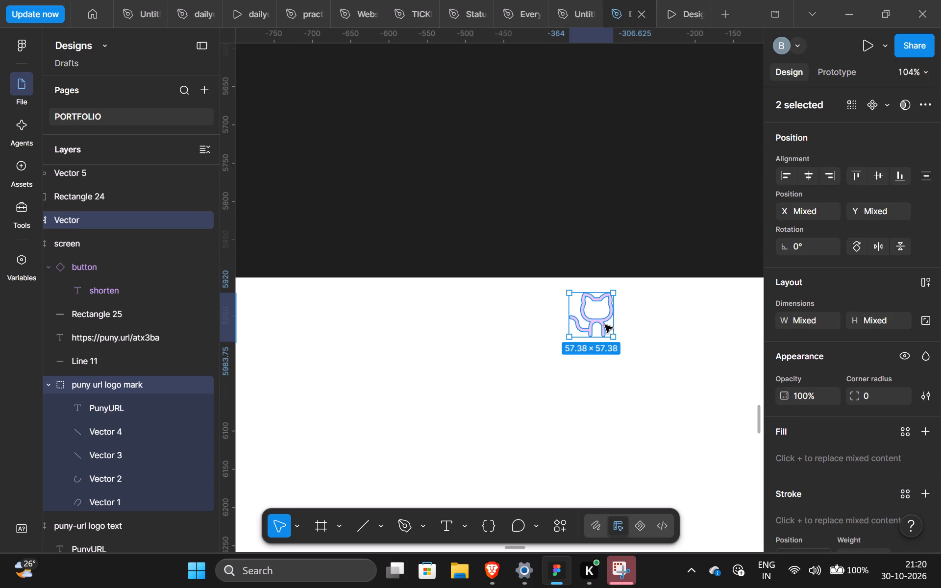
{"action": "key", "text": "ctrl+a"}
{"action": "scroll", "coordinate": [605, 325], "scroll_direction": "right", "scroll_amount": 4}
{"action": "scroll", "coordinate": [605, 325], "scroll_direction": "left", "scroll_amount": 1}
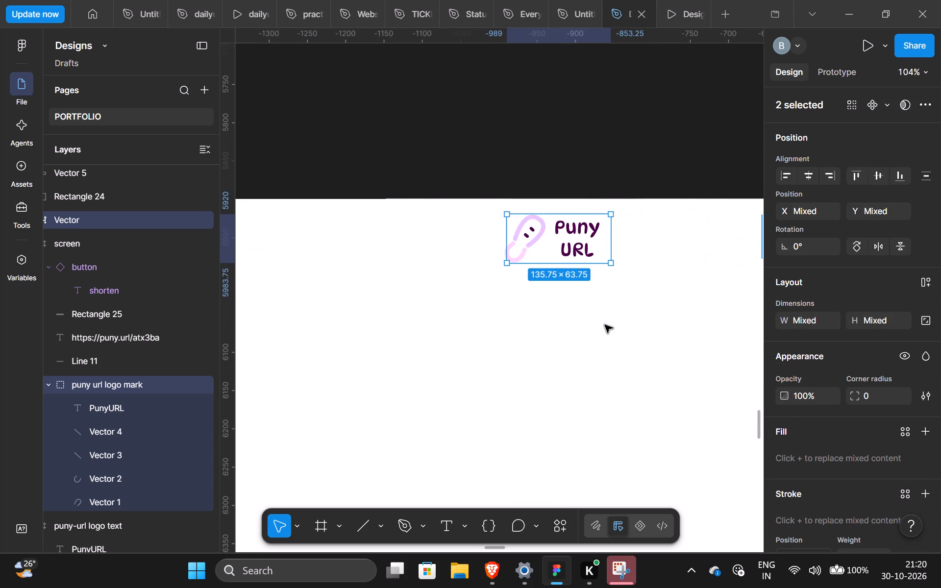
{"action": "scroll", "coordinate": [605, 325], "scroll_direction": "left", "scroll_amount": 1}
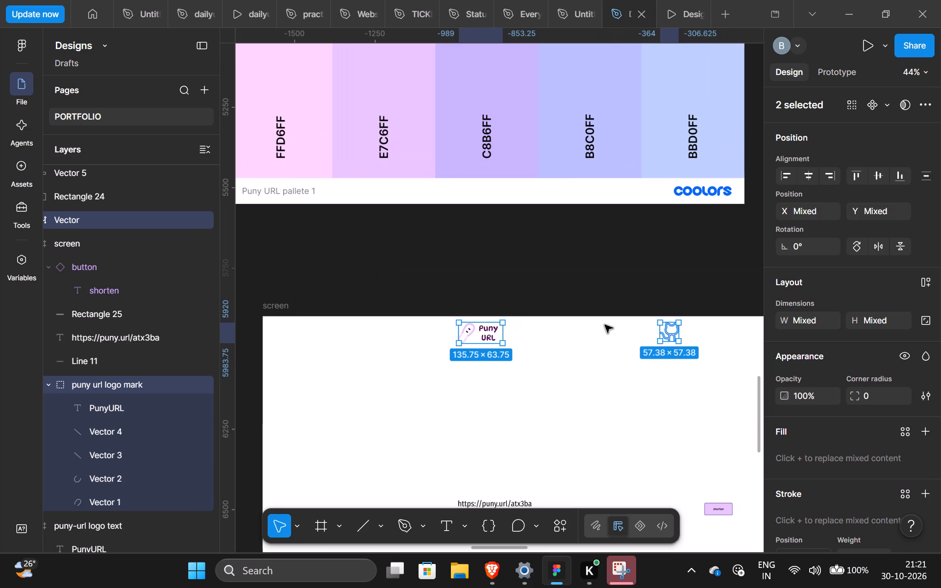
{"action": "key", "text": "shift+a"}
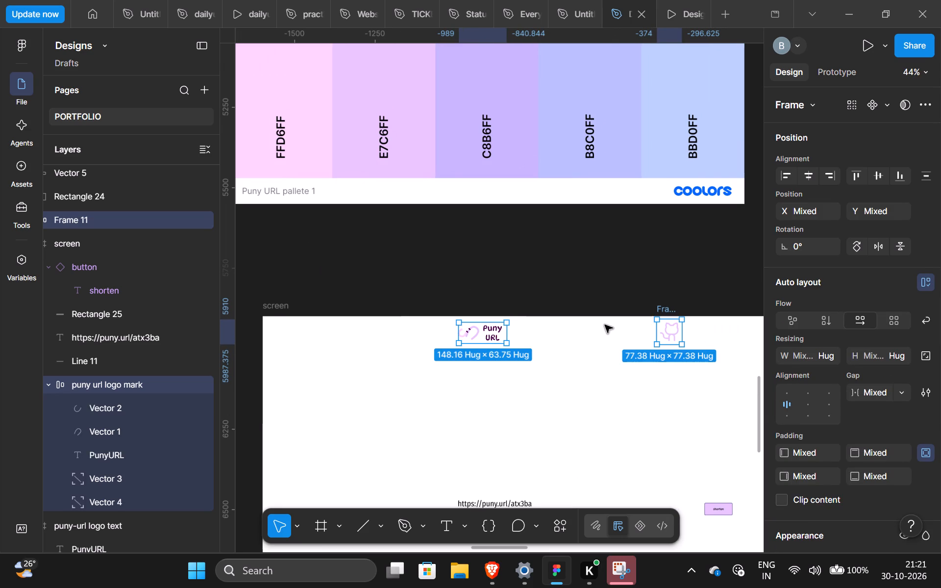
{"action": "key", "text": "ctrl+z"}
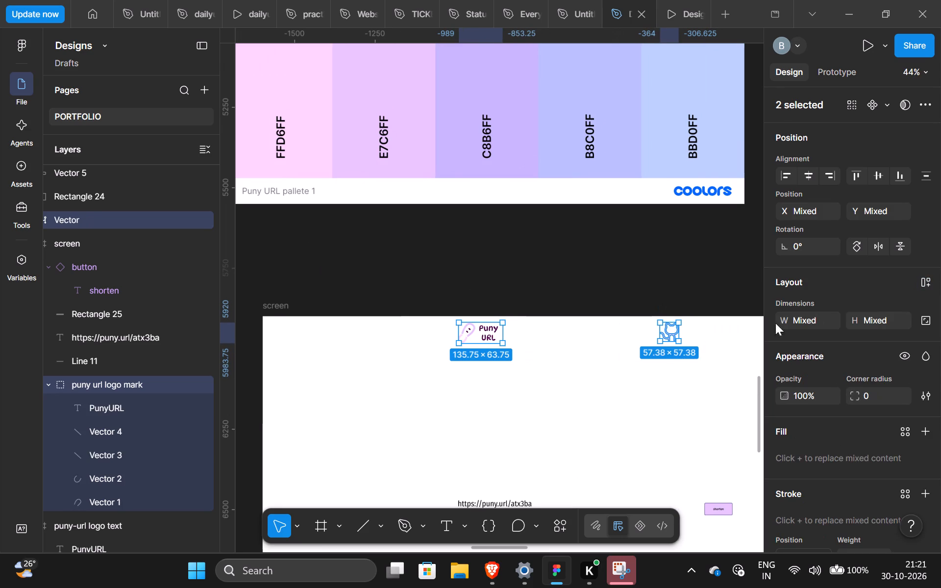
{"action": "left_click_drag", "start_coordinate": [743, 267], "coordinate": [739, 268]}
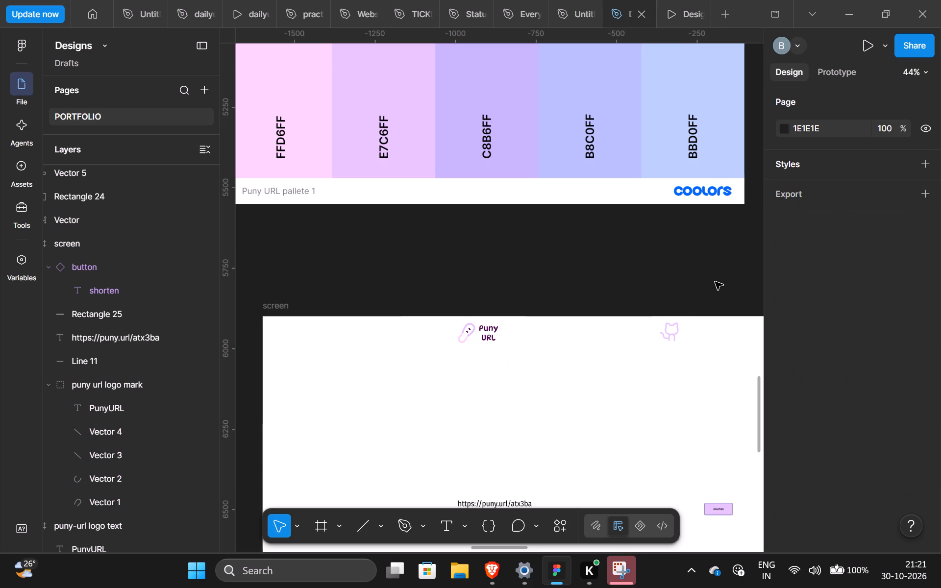